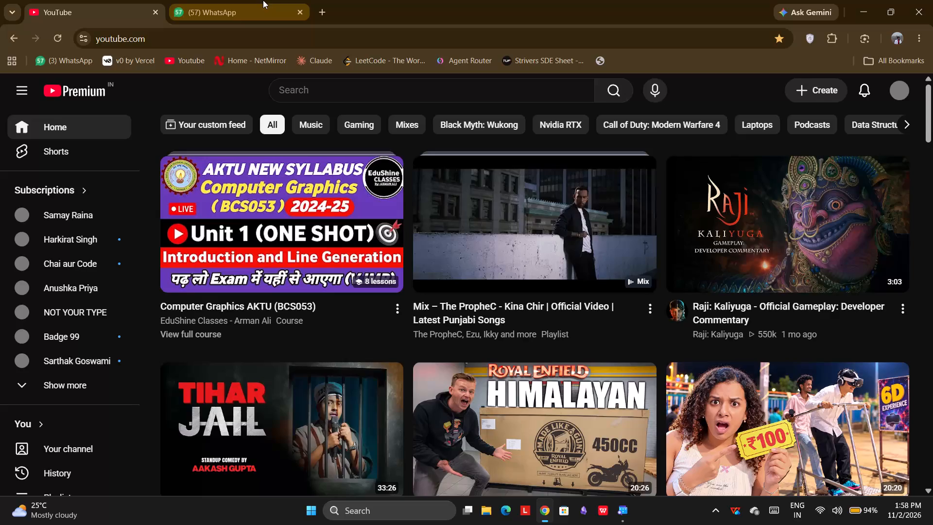
Launch Figma and open the DTU hack design file.
{"action": "type", "text": "figm"}
{"action": "key", "text": "Return"}
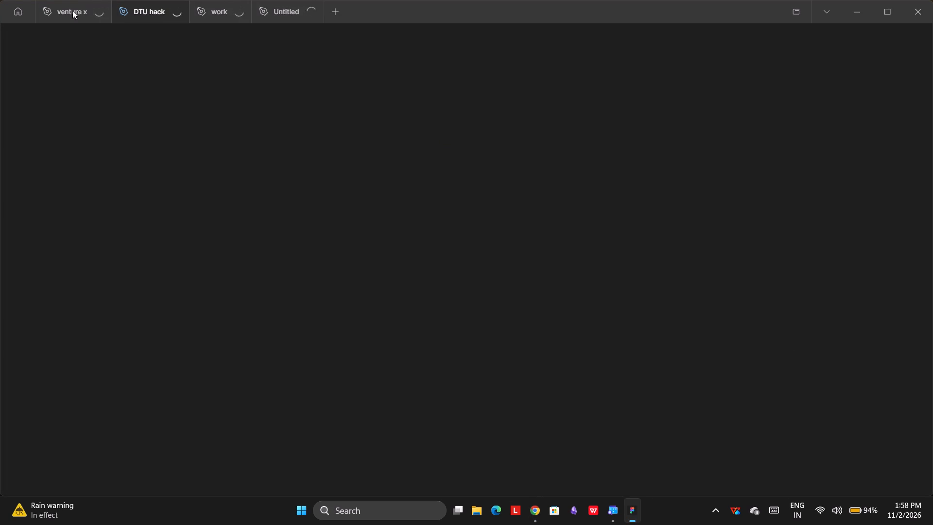
{"action": "left_click", "coordinate": [40, 13]}
{"action": "left_click", "coordinate": [145, 16]}
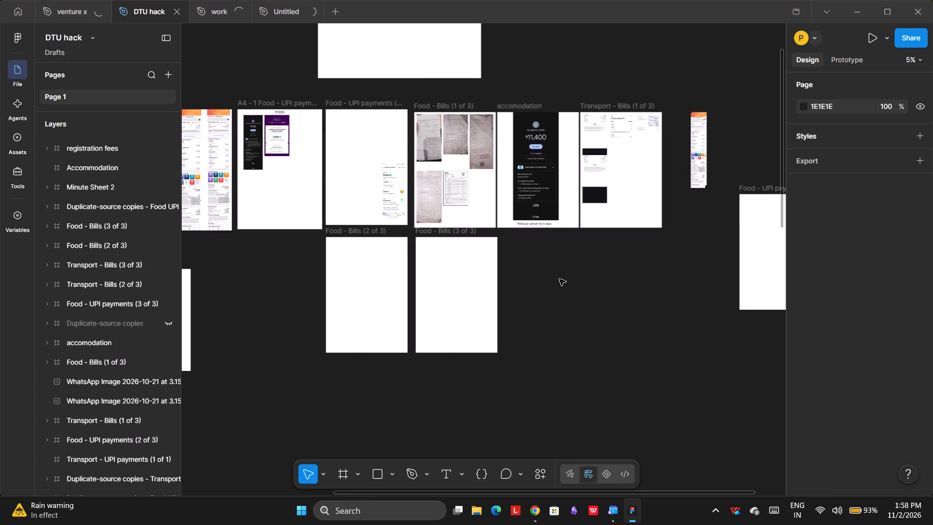
Examine the Minute Sheet 2 expense table and the train, food, accommodation, transport and registration fee proof frames.
{"action": "scroll", "coordinate": [559, 279], "scroll_direction": "right", "scroll_amount": 2}
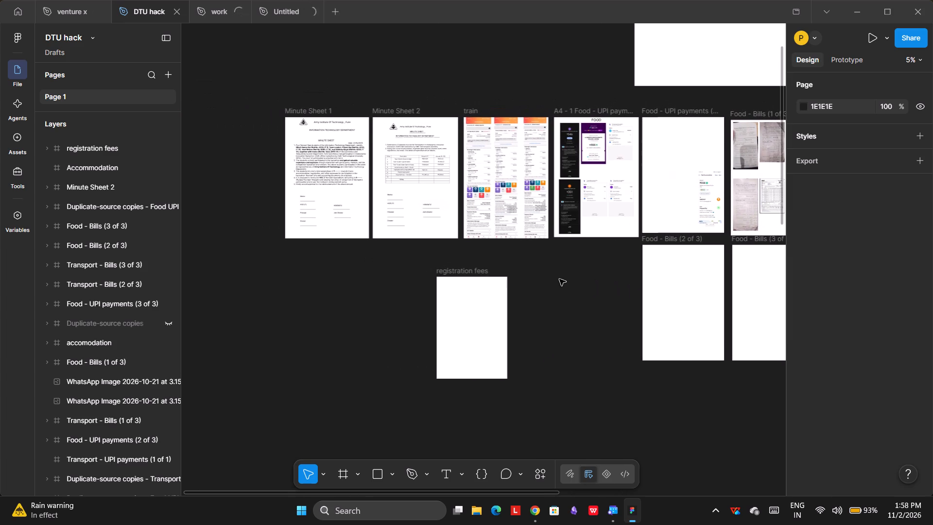
{"action": "scroll", "coordinate": [559, 279], "scroll_direction": "right", "scroll_amount": 1}
{"action": "scroll", "coordinate": [387, 240], "scroll_direction": "up", "scroll_amount": 1}
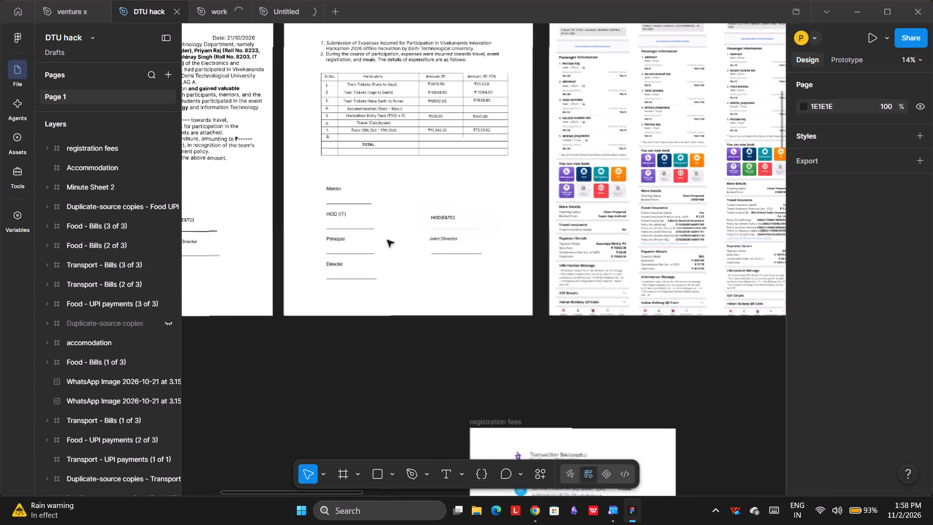
{"action": "scroll", "coordinate": [387, 240], "scroll_direction": "up", "scroll_amount": 6}
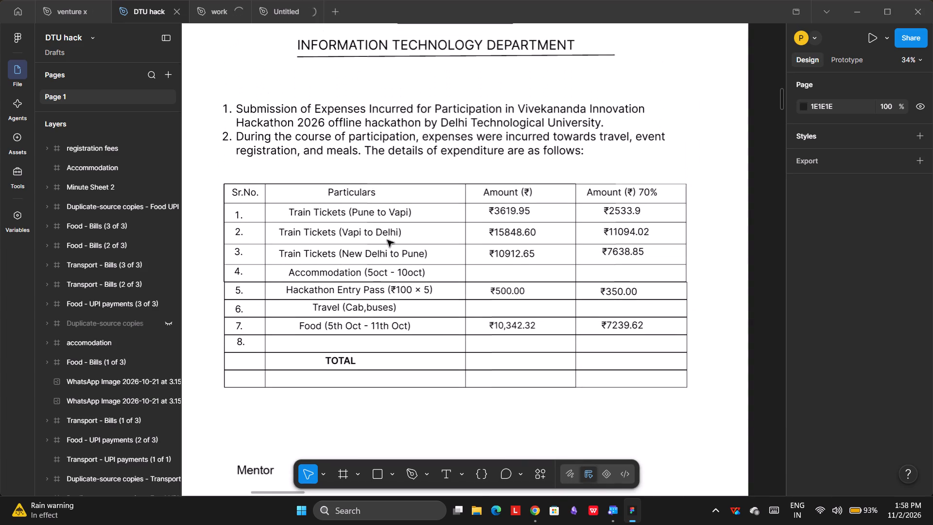
{"action": "scroll", "coordinate": [387, 240], "scroll_direction": "up", "scroll_amount": 1}
{"action": "scroll", "coordinate": [387, 240], "scroll_direction": "left", "scroll_amount": 1}
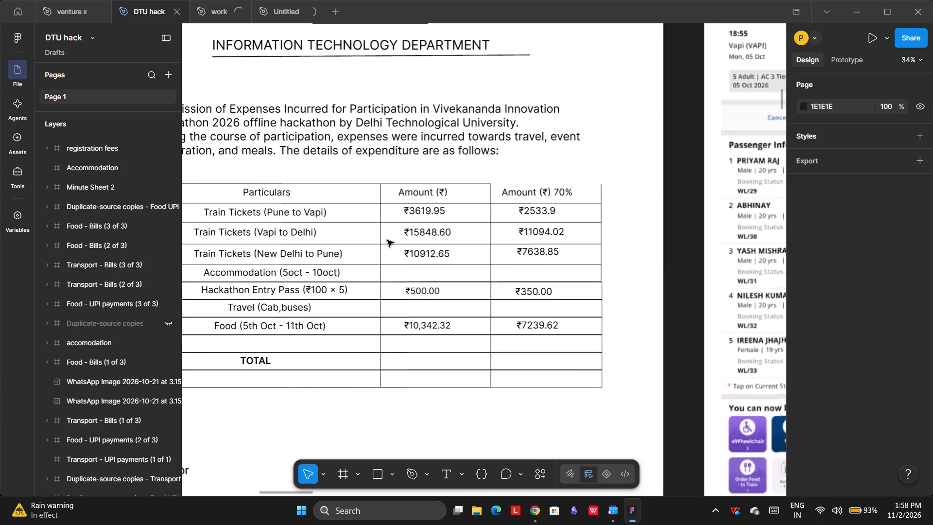
{"action": "scroll", "coordinate": [387, 240], "scroll_direction": "left", "scroll_amount": 2}
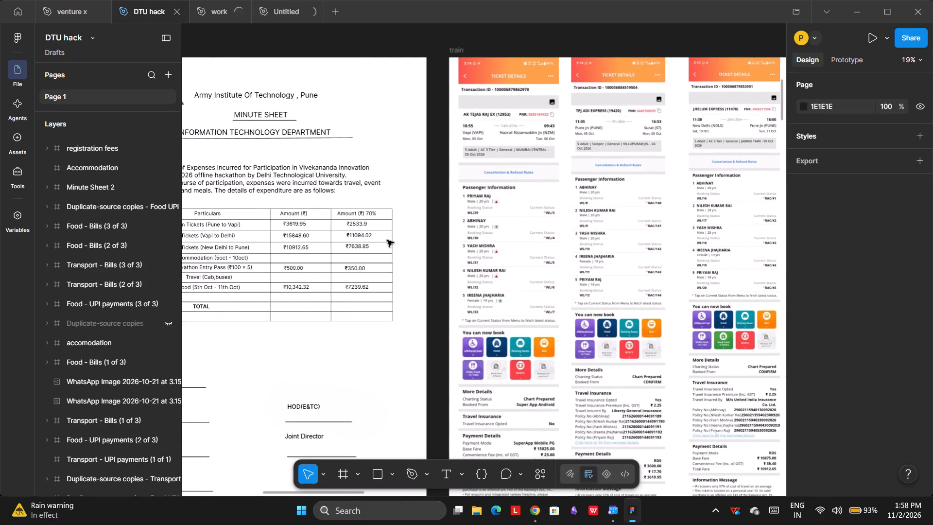
{"action": "scroll", "coordinate": [387, 240], "scroll_direction": "left", "scroll_amount": 4}
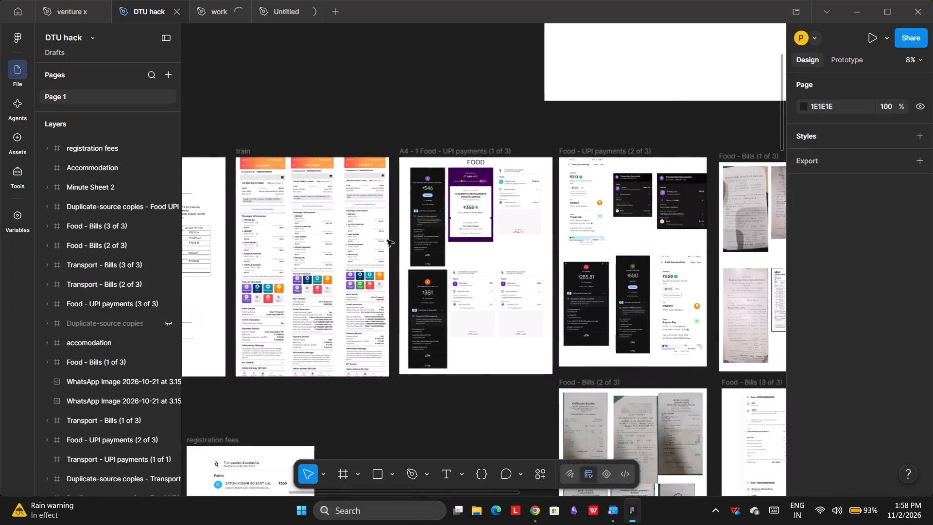
{"action": "scroll", "coordinate": [387, 240], "scroll_direction": "left", "scroll_amount": 2}
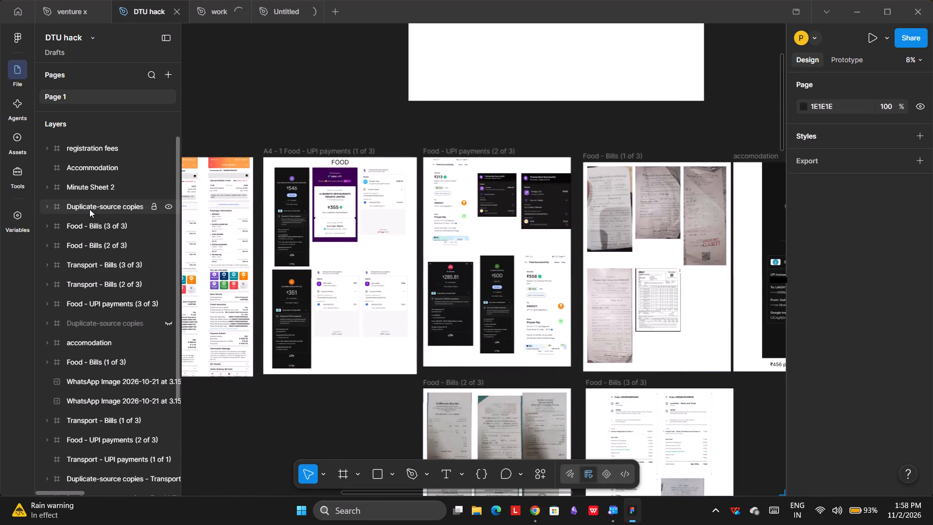
{"action": "scroll", "coordinate": [298, 209], "scroll_direction": "left", "scroll_amount": 1}
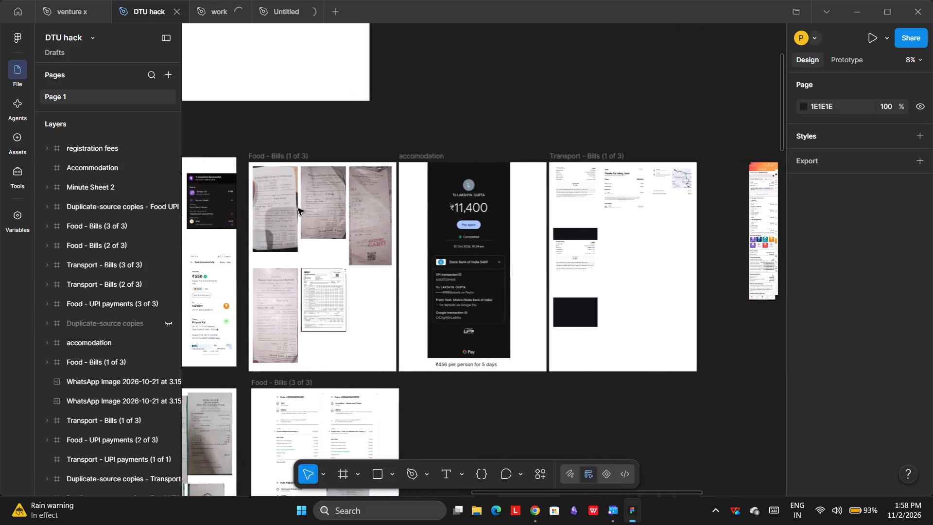
{"action": "scroll", "coordinate": [298, 209], "scroll_direction": "left", "scroll_amount": 4}
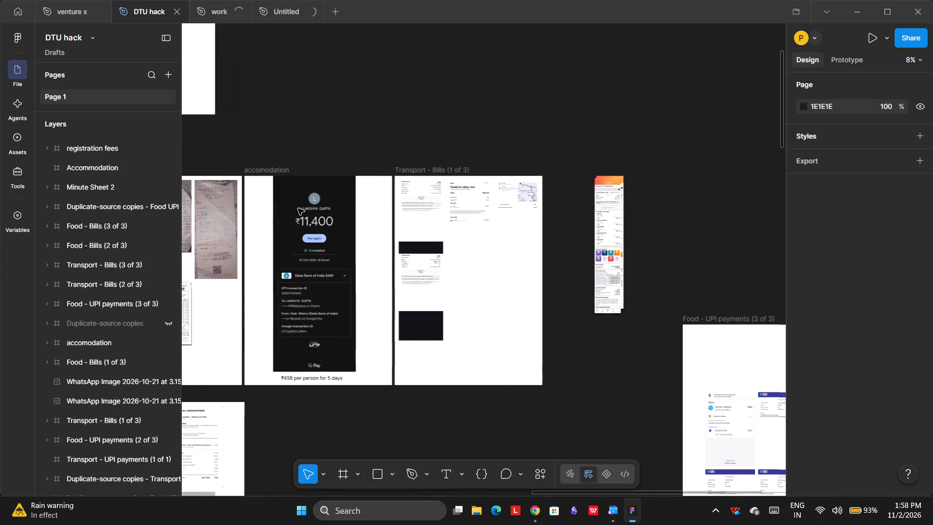
{"action": "scroll", "coordinate": [317, 296], "scroll_direction": "down", "scroll_amount": 3}
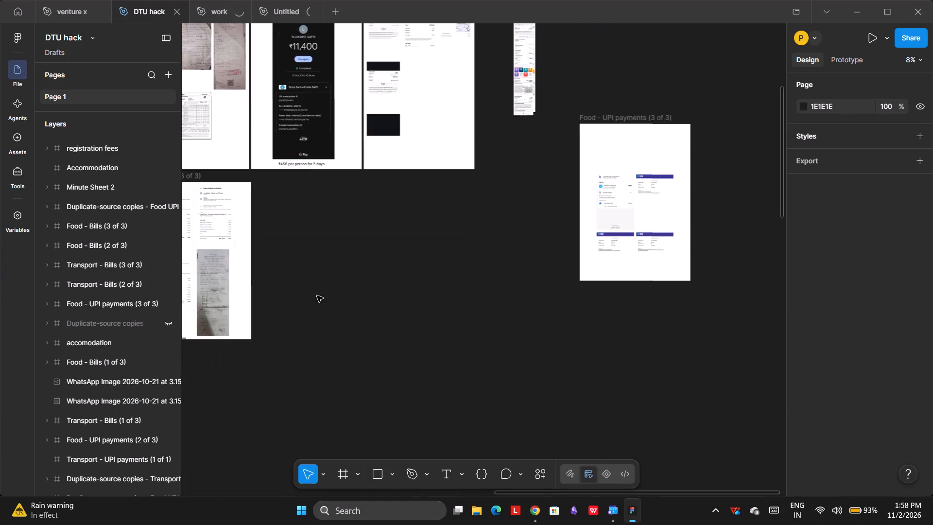
{"action": "scroll", "coordinate": [317, 296], "scroll_direction": "right", "scroll_amount": 2}
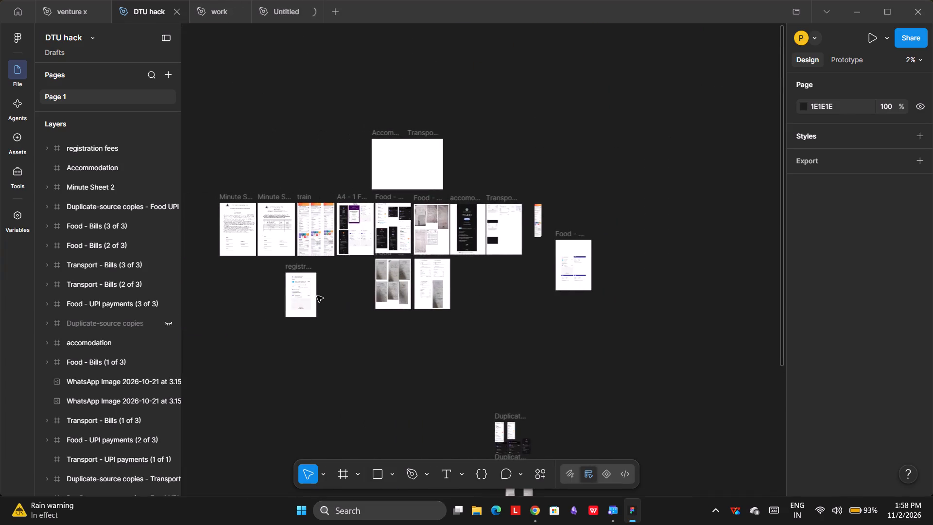
{"action": "scroll", "coordinate": [317, 296], "scroll_direction": "right", "scroll_amount": 1}
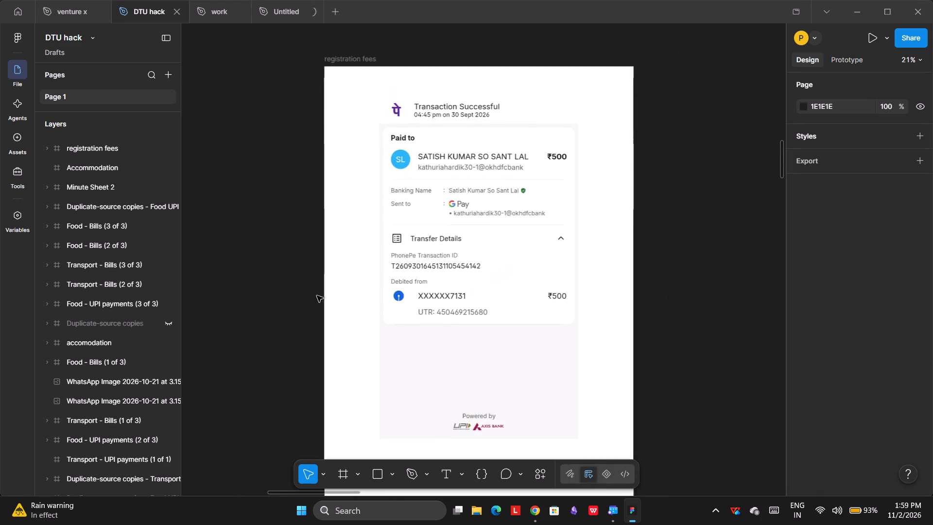
{"action": "scroll", "coordinate": [317, 296], "scroll_direction": "left", "scroll_amount": 3}
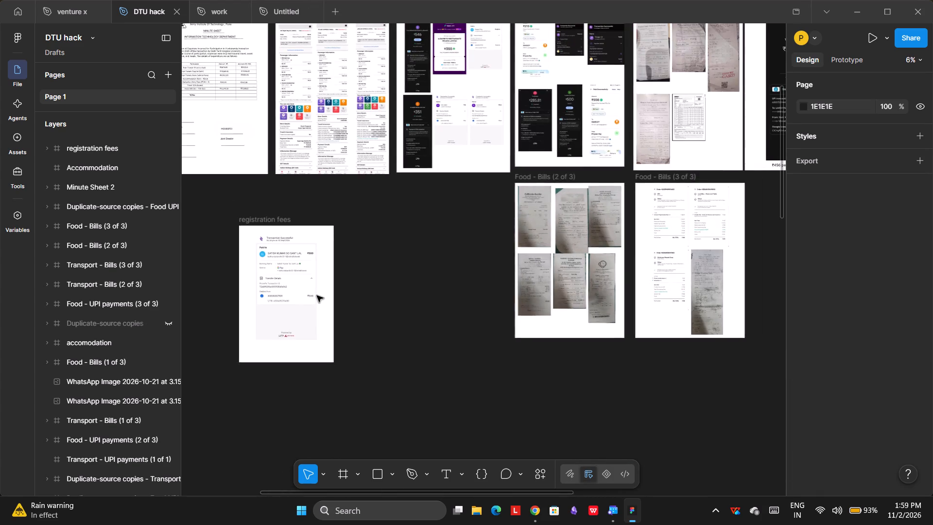
{"action": "scroll", "coordinate": [317, 296], "scroll_direction": "left", "scroll_amount": 1}
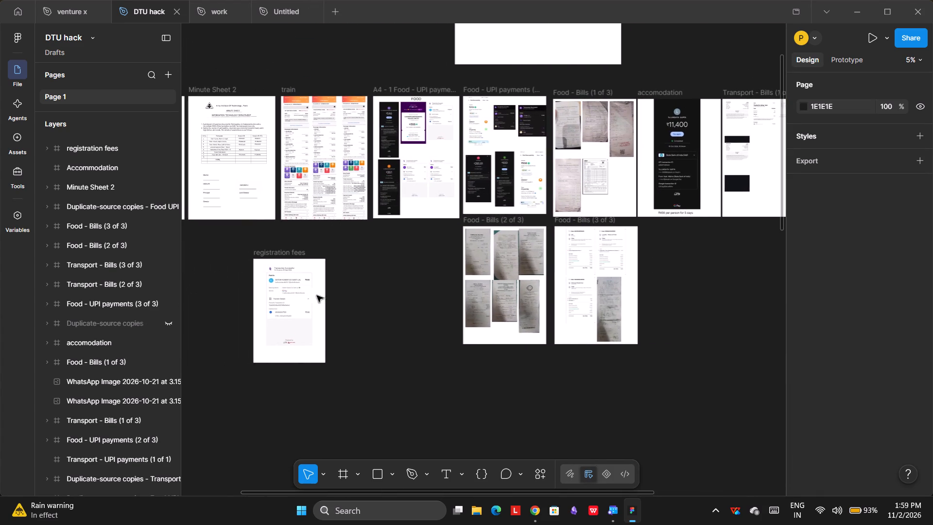
Move the registration fees frame directly below the A4 - 1 Food - UPI payments (1 of 3) frame, beside Food - Bills (2 of 3).
{"action": "left_click_drag", "start_coordinate": [271, 257], "coordinate": [290, 250]}
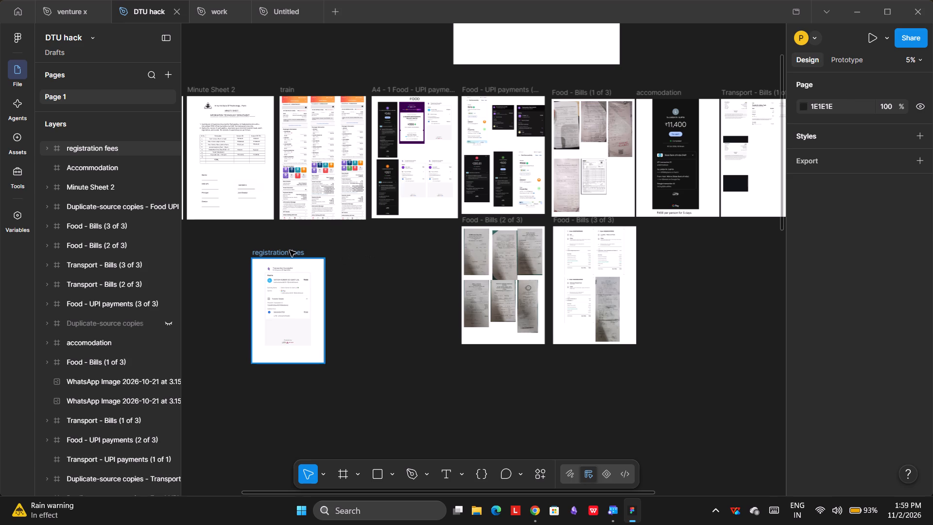
{"action": "left_click_drag", "start_coordinate": [290, 250], "coordinate": [284, 250]}
{"action": "left_click_drag", "start_coordinate": [284, 250], "coordinate": [351, 258]}
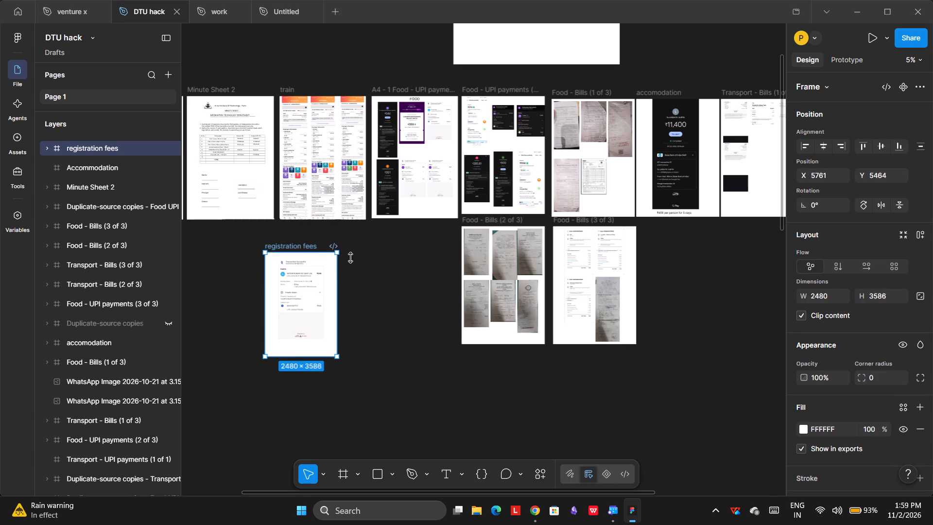
{"action": "left_click_drag", "start_coordinate": [351, 258], "coordinate": [351, 263]}
{"action": "left_click", "coordinate": [398, 266]}
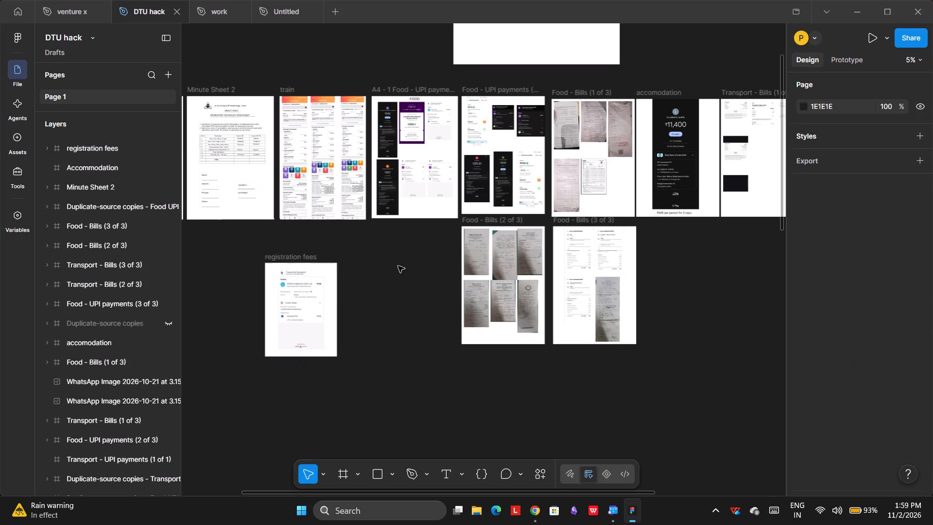
{"action": "left_click", "coordinate": [304, 259]}
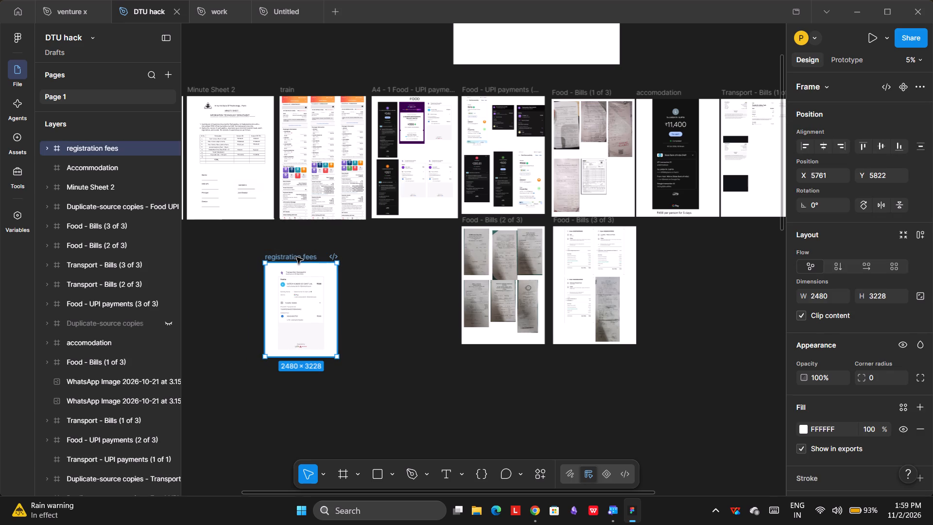
{"action": "left_click_drag", "start_coordinate": [296, 257], "coordinate": [405, 232]}
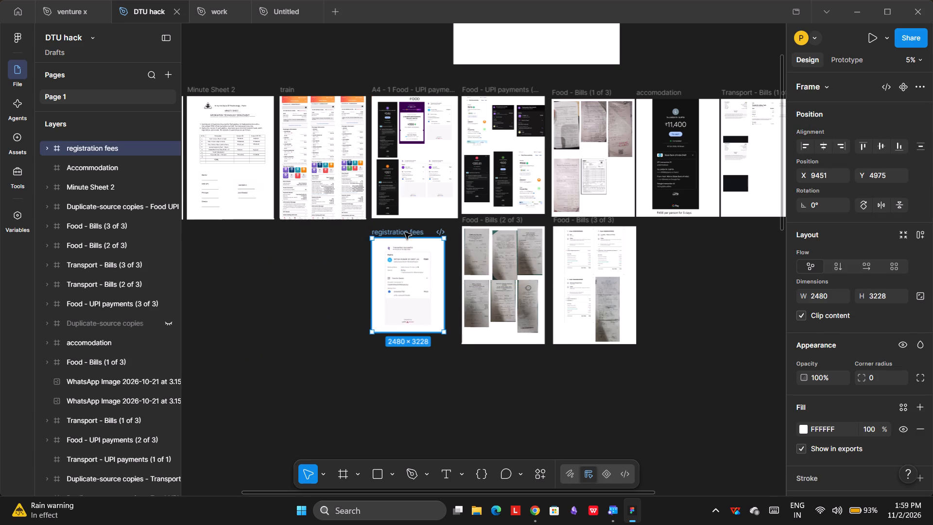
Enlarge the registration fees frame to about 2976 × 3936, matching the width of the food payments frame above it.
{"action": "scroll", "coordinate": [405, 232], "scroll_direction": "down", "scroll_amount": 1}
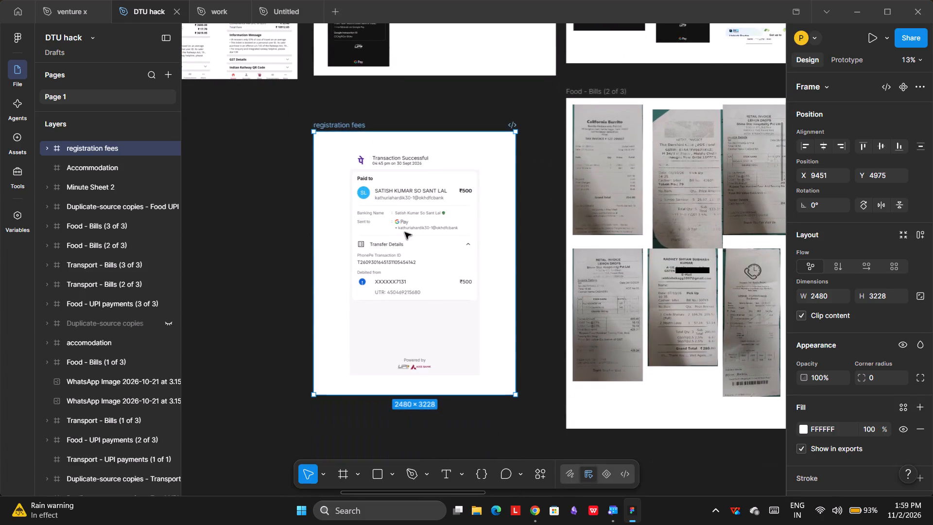
{"action": "scroll", "coordinate": [405, 232], "scroll_direction": "down", "scroll_amount": 1}
{"action": "left_click_drag", "start_coordinate": [517, 393], "coordinate": [531, 405]}
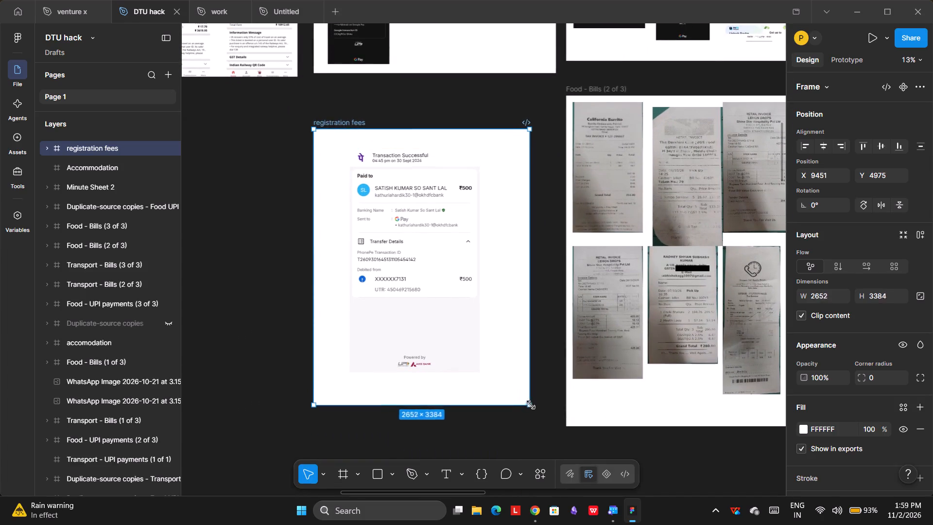
{"action": "left_click_drag", "start_coordinate": [531, 405], "coordinate": [553, 439]}
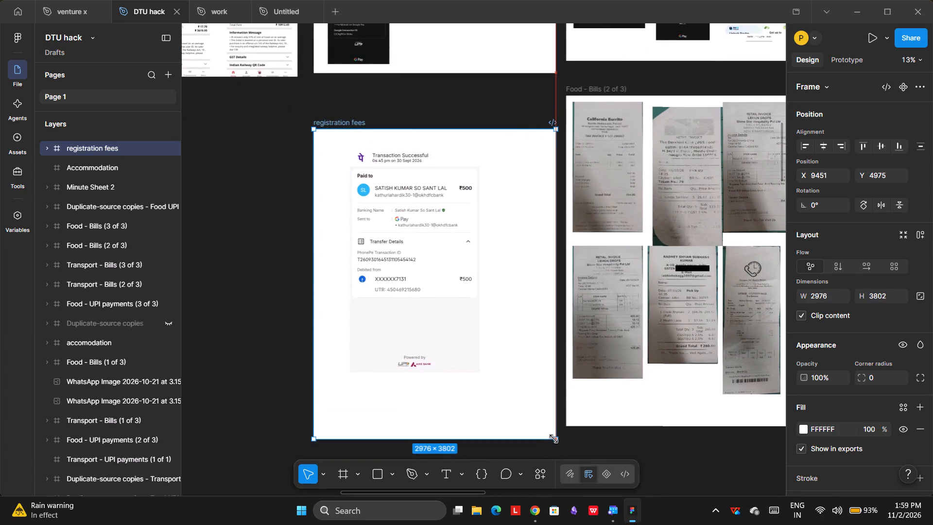
{"action": "left_click_drag", "start_coordinate": [553, 439], "coordinate": [555, 462]}
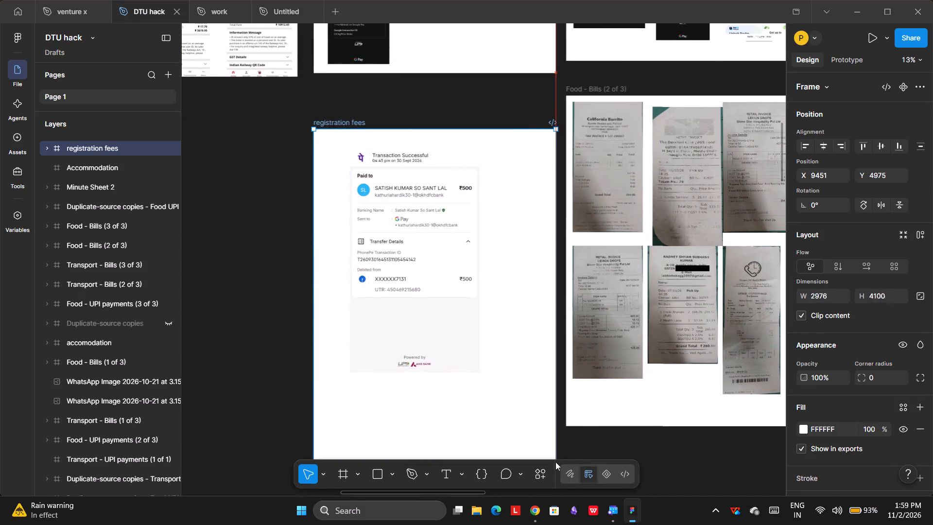
{"action": "left_click_drag", "start_coordinate": [555, 462], "coordinate": [557, 450]}
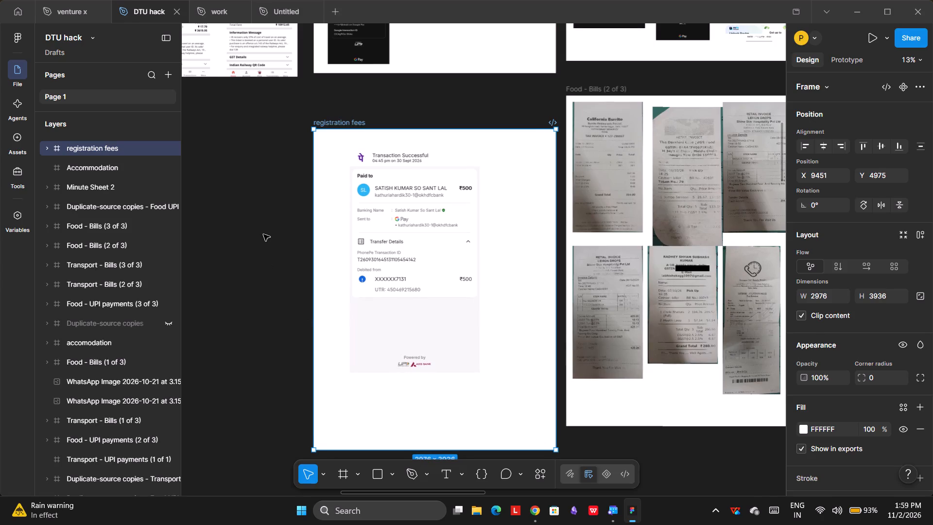
{"action": "left_click", "coordinate": [263, 234]}
Enlarge the payment screenshot in the registration fees frame to about 2083 × 3584 and reposition it at about X 446, Y 114.
{"action": "left_click", "coordinate": [390, 262]}
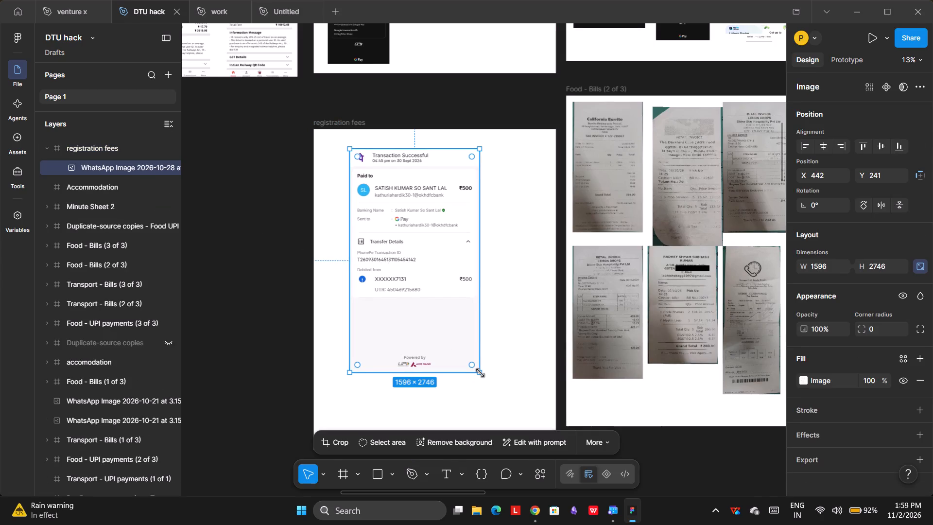
{"action": "left_click_drag", "start_coordinate": [480, 373], "coordinate": [519, 406]}
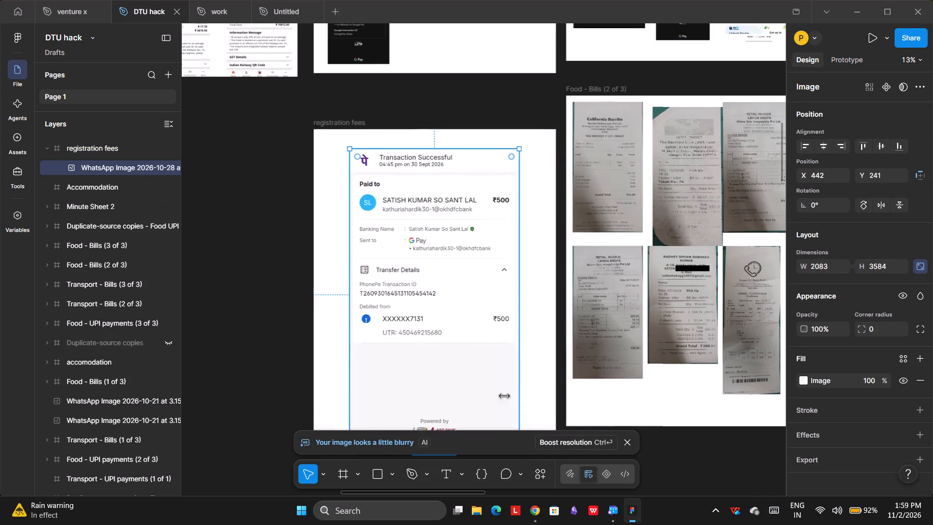
{"action": "left_click_drag", "start_coordinate": [476, 367], "coordinate": [476, 357]}
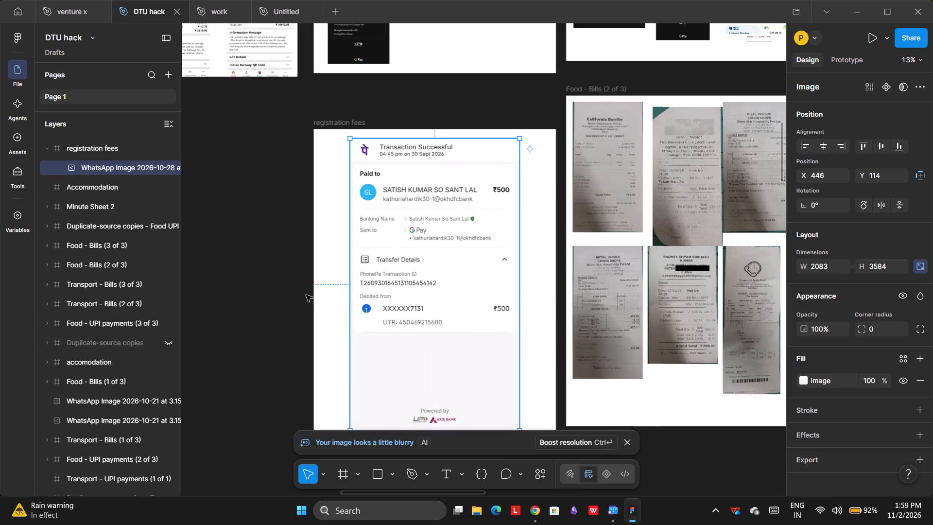
{"action": "left_click", "coordinate": [268, 293]}
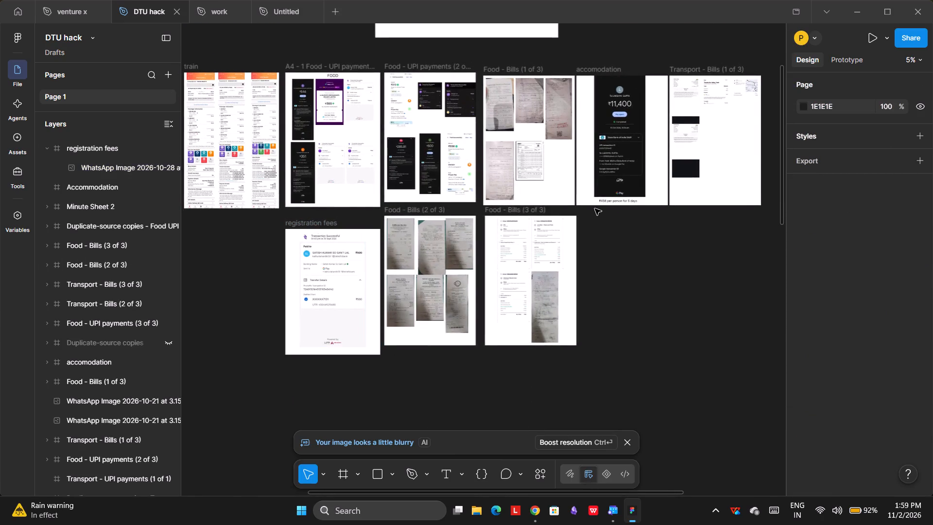
Look over the transport bills and the separate Food - UPI payments (3 of 3) frame.
{"action": "scroll", "coordinate": [595, 209], "scroll_direction": "left", "scroll_amount": 1}
{"action": "scroll", "coordinate": [634, 171], "scroll_direction": "left", "scroll_amount": 3}
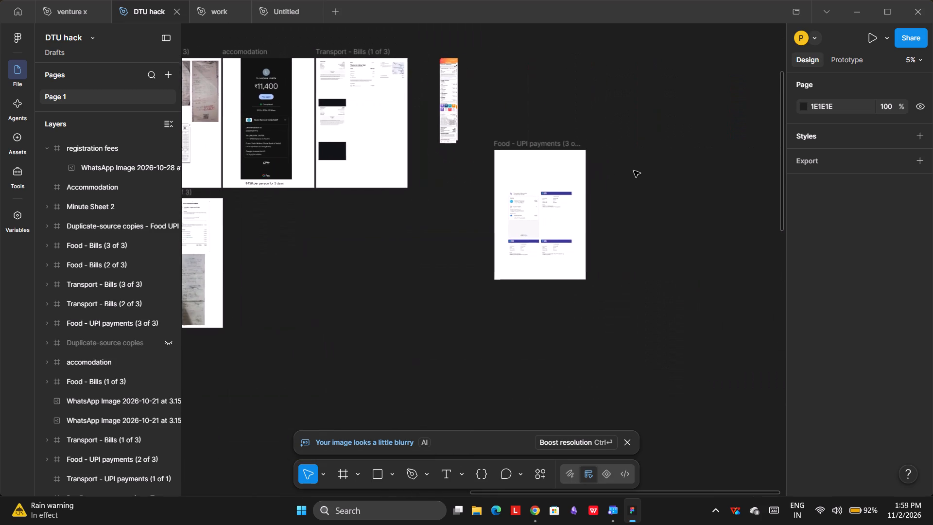
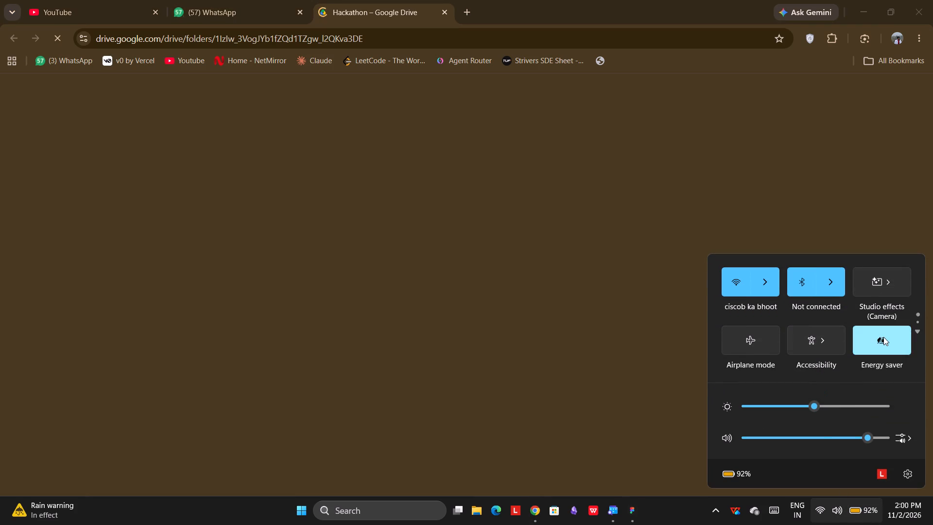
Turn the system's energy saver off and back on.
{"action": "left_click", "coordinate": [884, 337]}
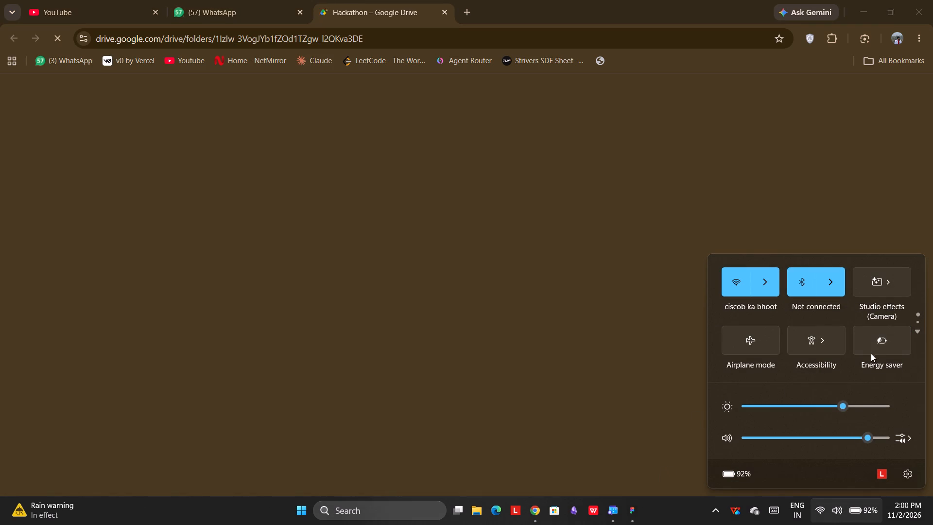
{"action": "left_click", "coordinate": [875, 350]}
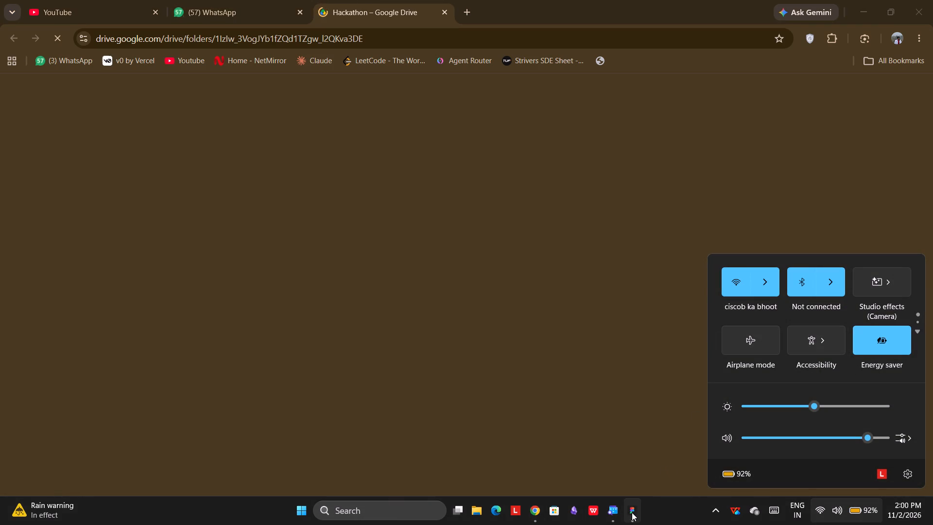
Switch to Figma and shorten the A4 - 1 Food - UPI payments (1 of 3) frame to about 2976 × 4156.
{"action": "left_click", "coordinate": [633, 512]}
{"action": "left_click", "coordinate": [560, 329]}
{"action": "scroll", "coordinate": [560, 329], "scroll_direction": "right", "scroll_amount": 2}
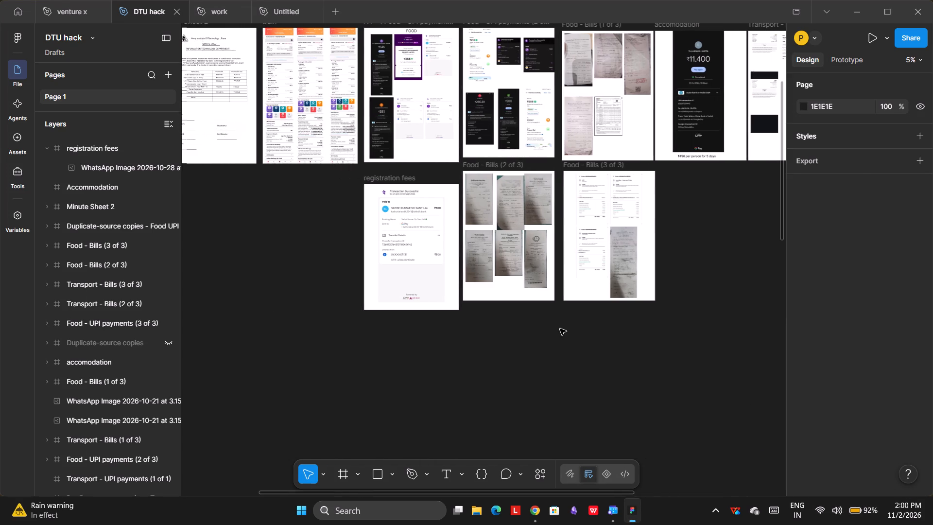
{"action": "scroll", "coordinate": [560, 329], "scroll_direction": "up", "scroll_amount": 2}
{"action": "scroll", "coordinate": [560, 329], "scroll_direction": "down", "scroll_amount": 2}
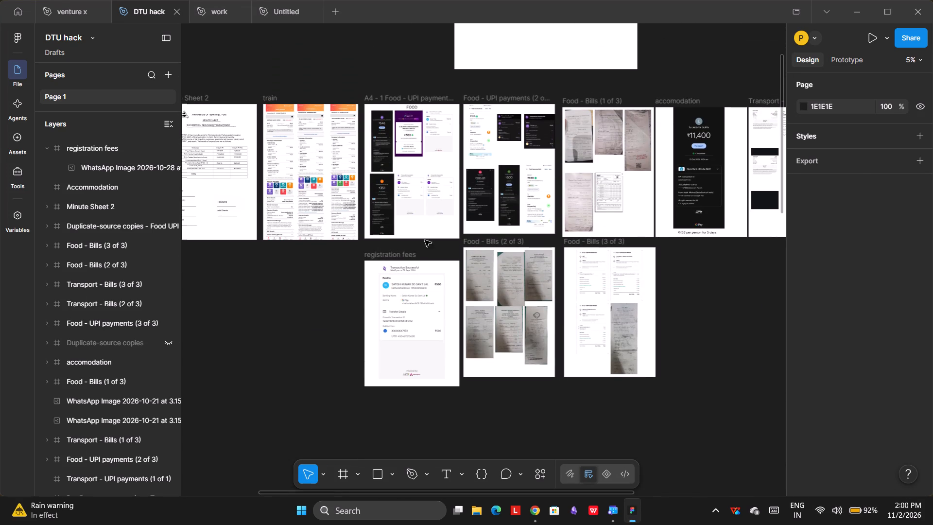
{"action": "left_click", "coordinate": [437, 235]}
{"action": "left_click", "coordinate": [435, 99]}
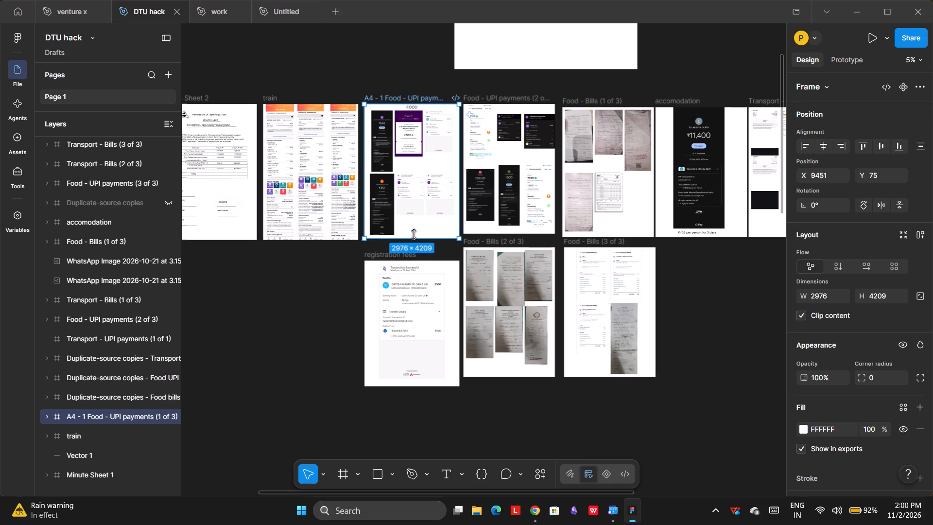
{"action": "left_click", "coordinate": [414, 234]}
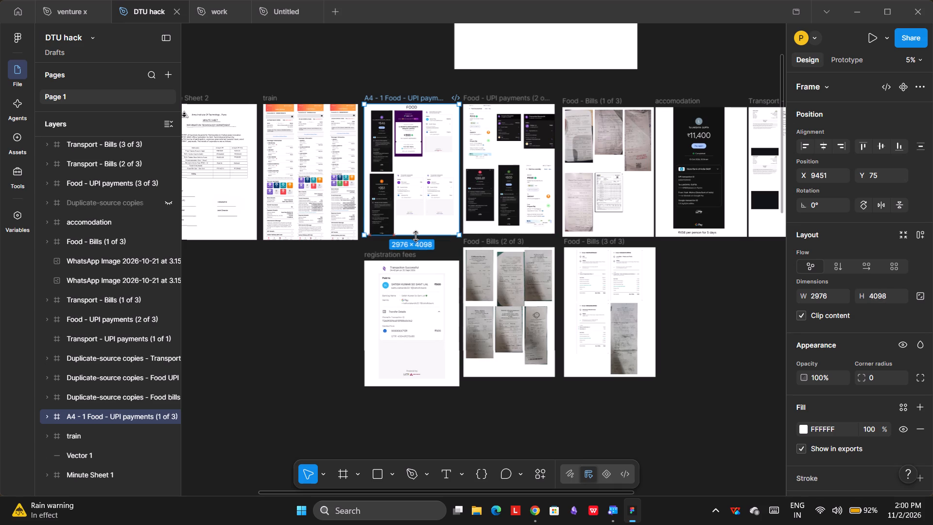
{"action": "double_click", "coordinate": [691, 403]}
Move the registration fees frame up to about Y 4560 and extend its bottom edge level with the Food - Bills (2 of 3) frame.
{"action": "scroll", "coordinate": [542, 313], "scroll_direction": "left", "scroll_amount": 2}
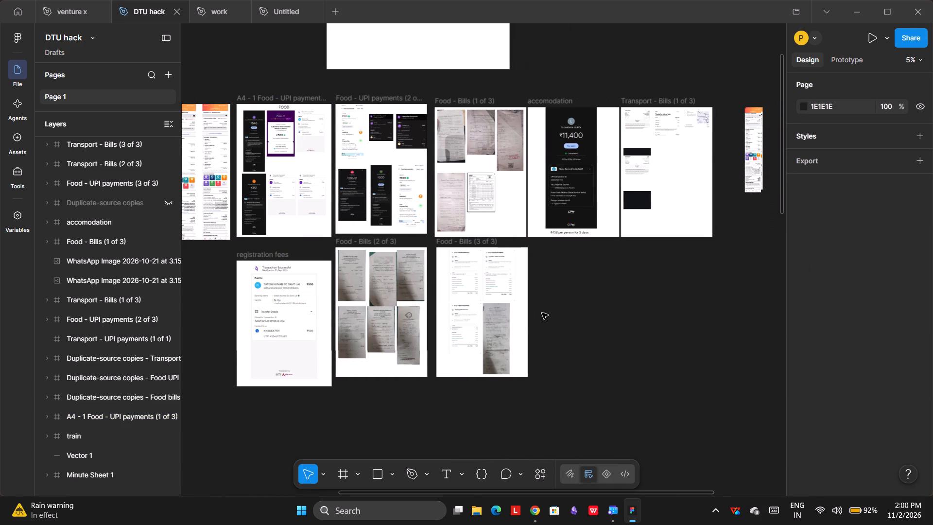
{"action": "left_click_drag", "start_coordinate": [254, 252], "coordinate": [253, 237]}
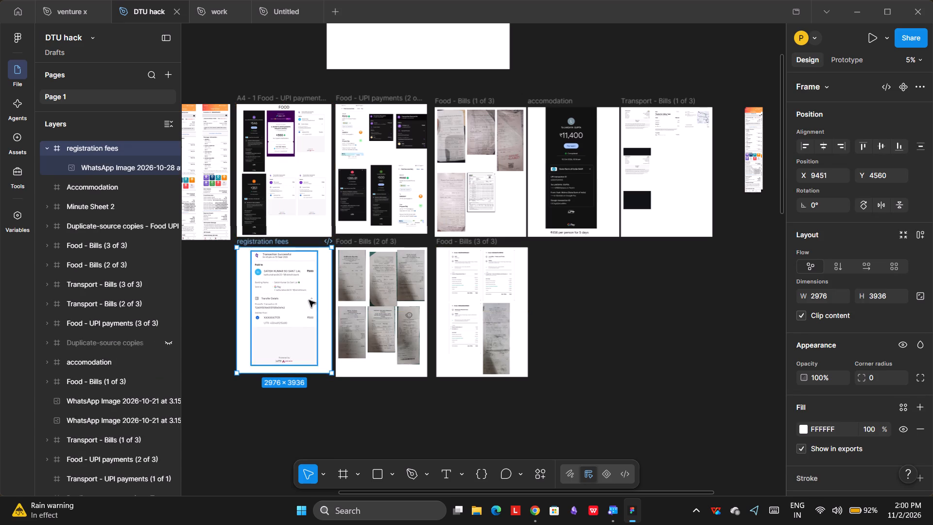
{"action": "left_click", "coordinate": [306, 376]}
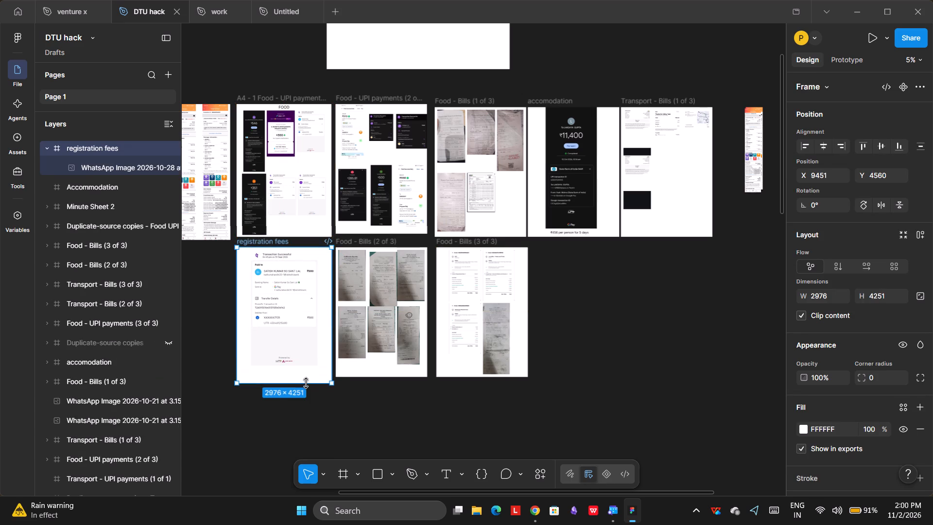
{"action": "left_click", "coordinate": [627, 297]}
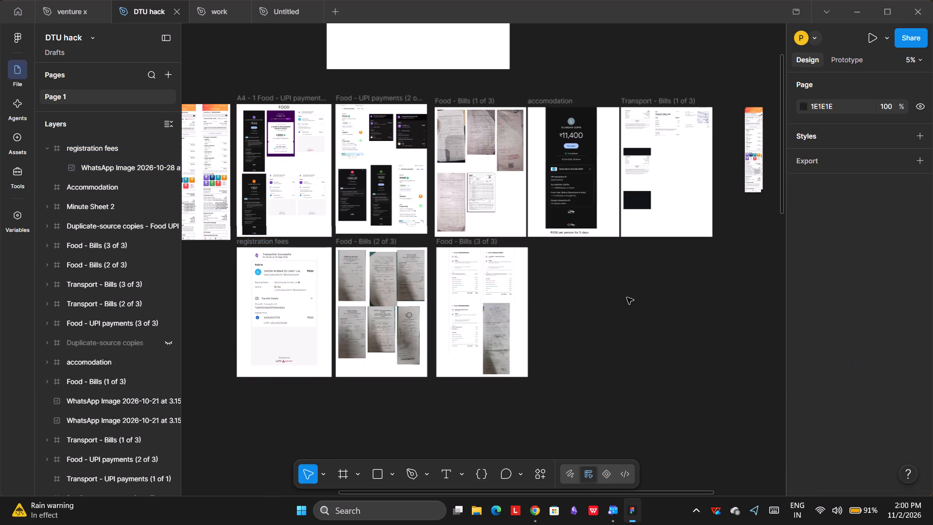
Delete the Uber 6th October (2) 1 image with the route map from the Transport - Bills (1 of 3) frame.
{"action": "scroll", "coordinate": [693, 191], "scroll_direction": "up", "scroll_amount": 3}
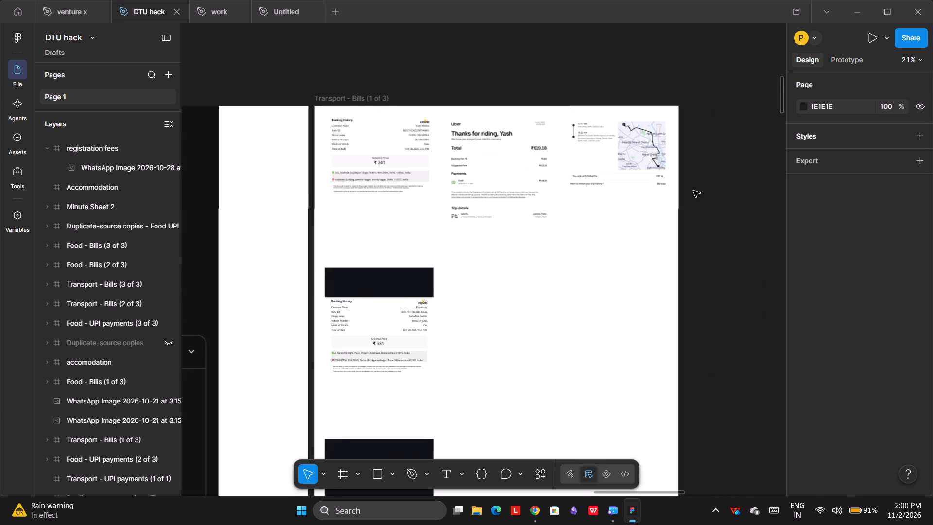
{"action": "scroll", "coordinate": [693, 191], "scroll_direction": "right", "scroll_amount": 2}
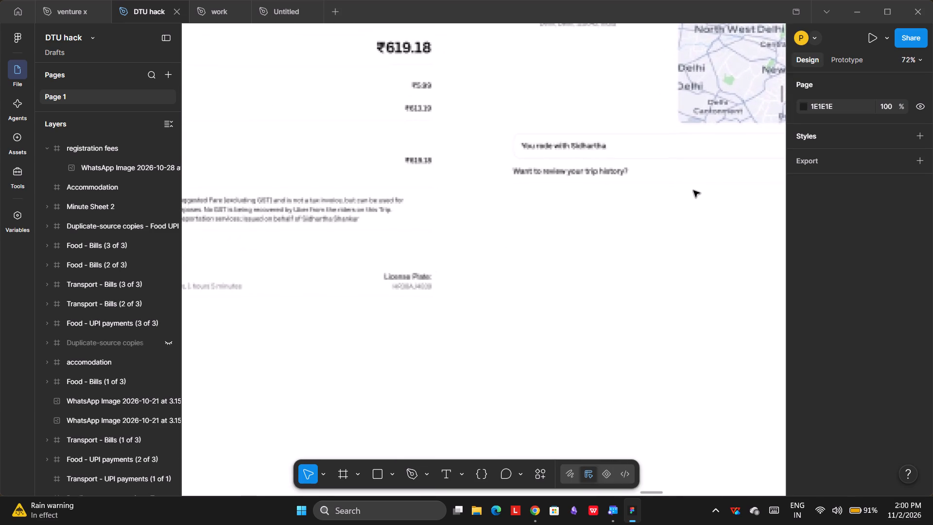
{"action": "scroll", "coordinate": [693, 191], "scroll_direction": "up", "scroll_amount": 2}
{"action": "scroll", "coordinate": [693, 191], "scroll_direction": "left", "scroll_amount": 1}
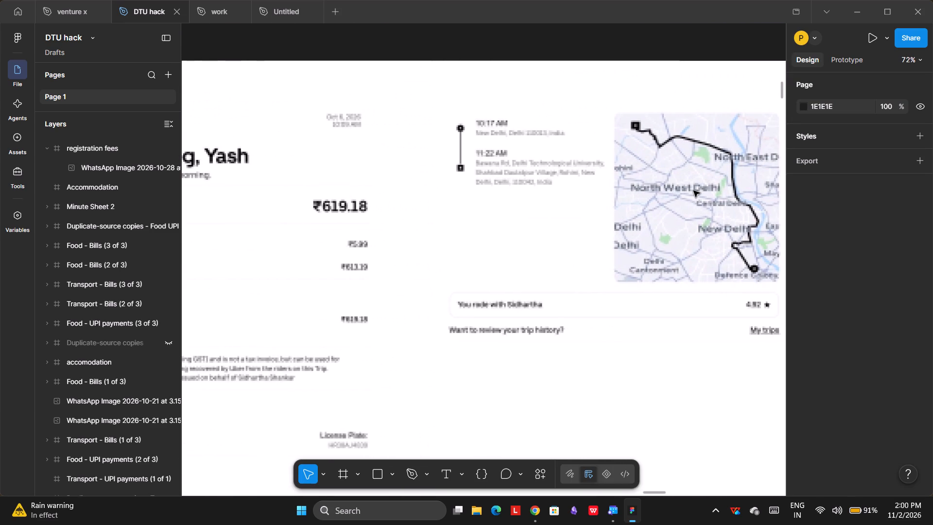
{"action": "scroll", "coordinate": [693, 191], "scroll_direction": "right", "scroll_amount": 4}
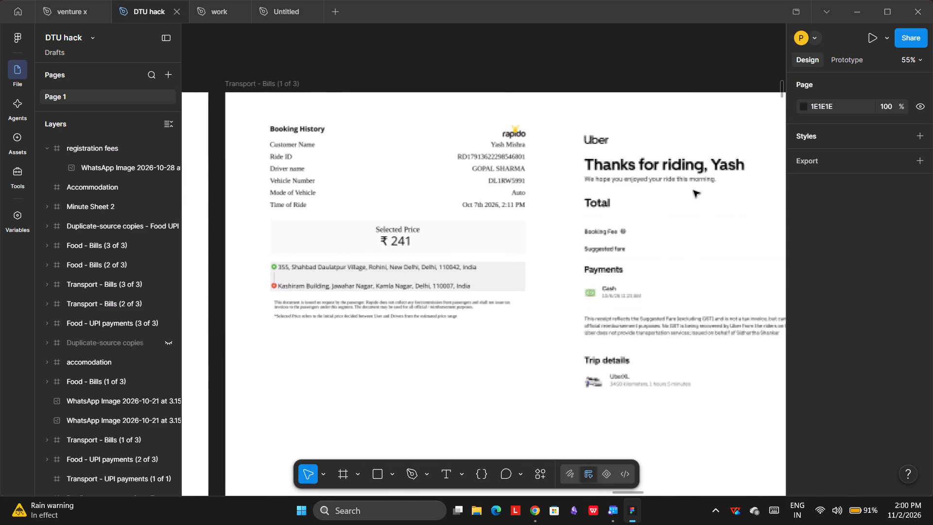
{"action": "scroll", "coordinate": [693, 191], "scroll_direction": "left", "scroll_amount": 4}
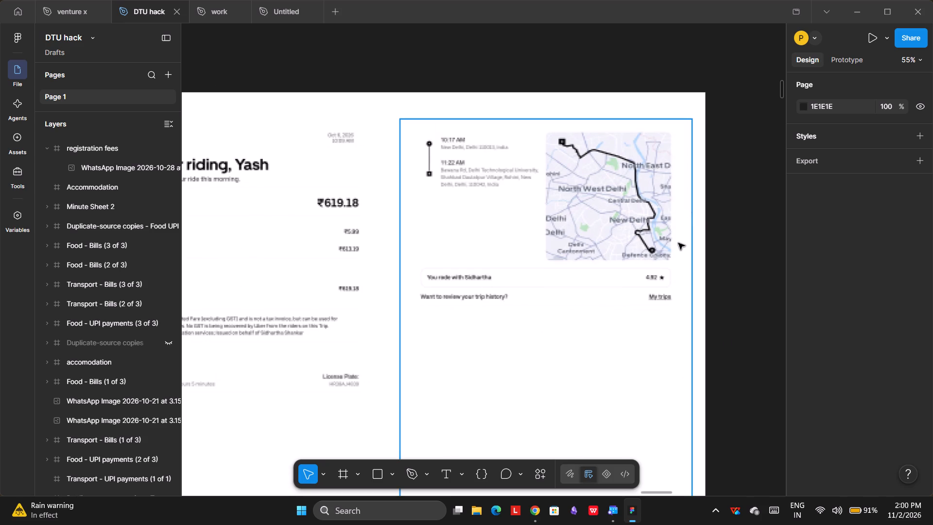
{"action": "left_click", "coordinate": [622, 216]}
{"action": "scroll", "coordinate": [622, 216], "scroll_direction": "down", "scroll_amount": 5}
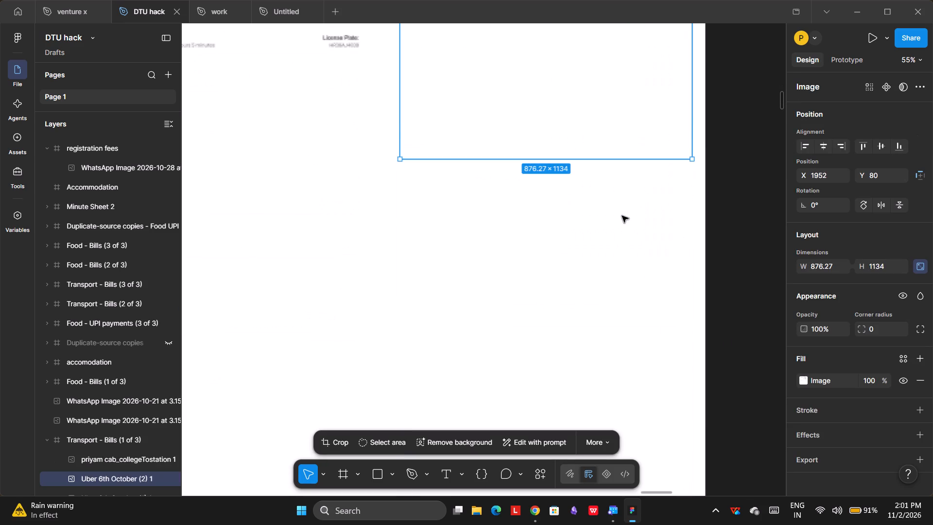
{"action": "scroll", "coordinate": [622, 216], "scroll_direction": "up", "scroll_amount": 3}
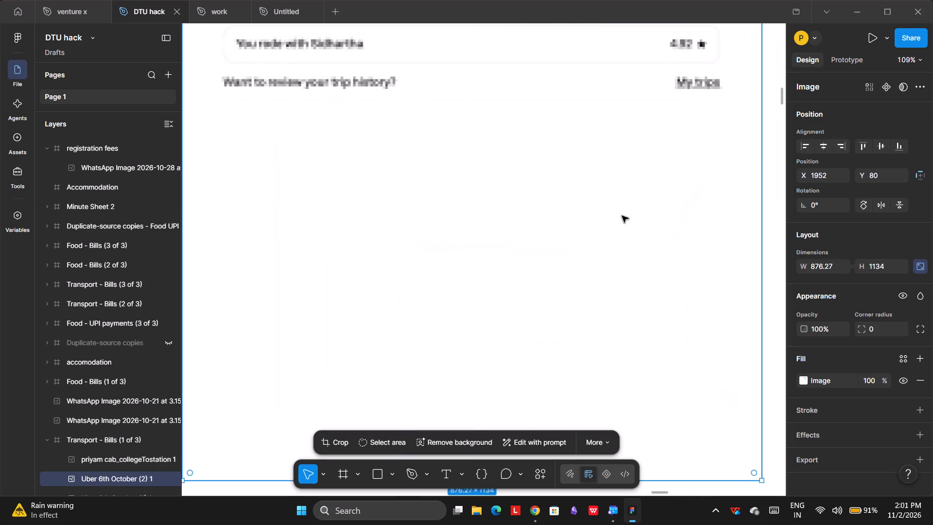
{"action": "scroll", "coordinate": [622, 216], "scroll_direction": "up", "scroll_amount": 2}
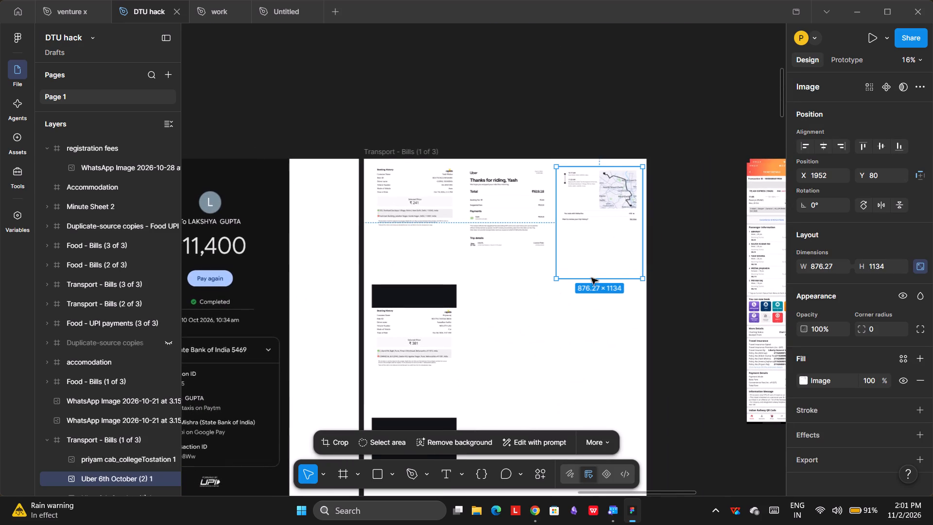
{"action": "key", "text": "Delete"}
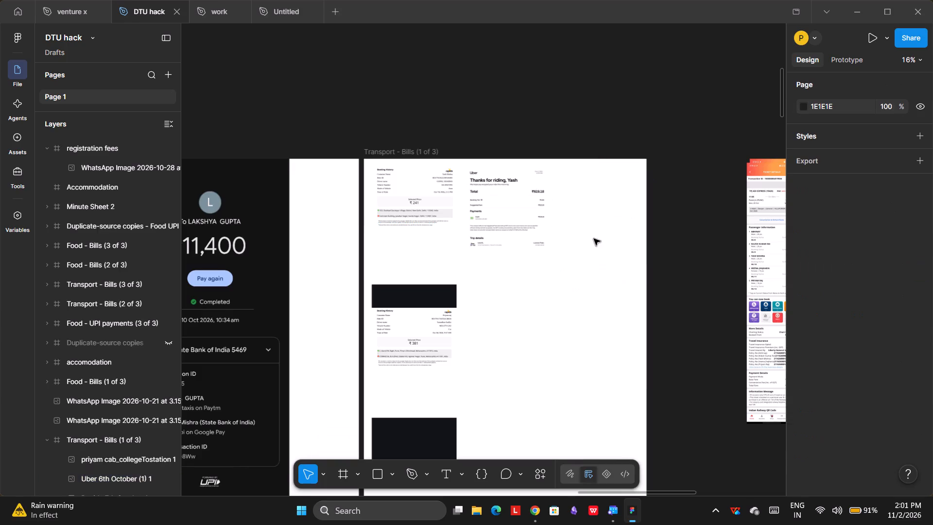
Examine the remaining Uber and Rapido receipts in the Transport - Bills (1 of 3) frame and the overall frame layout.
{"action": "left_click", "coordinate": [534, 226]}
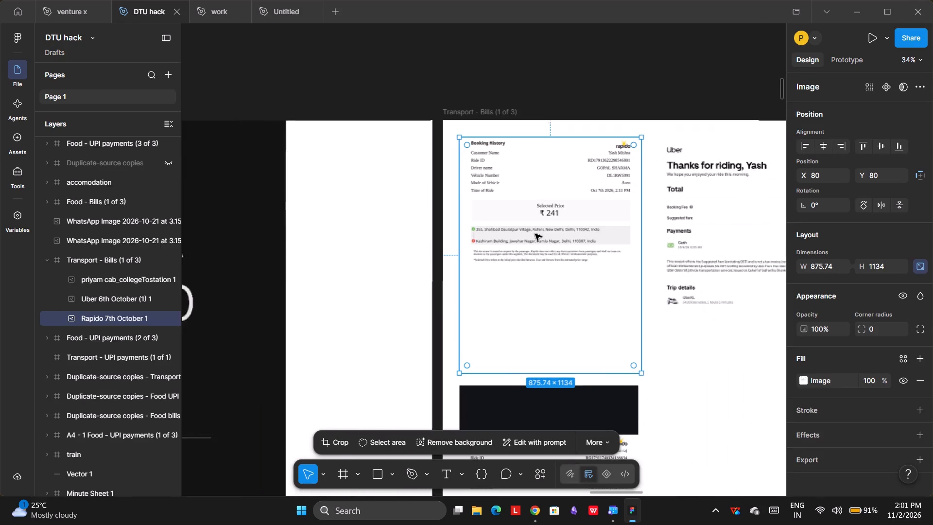
{"action": "scroll", "coordinate": [535, 234], "scroll_direction": "left", "scroll_amount": 3}
{"action": "left_click", "coordinate": [535, 234]}
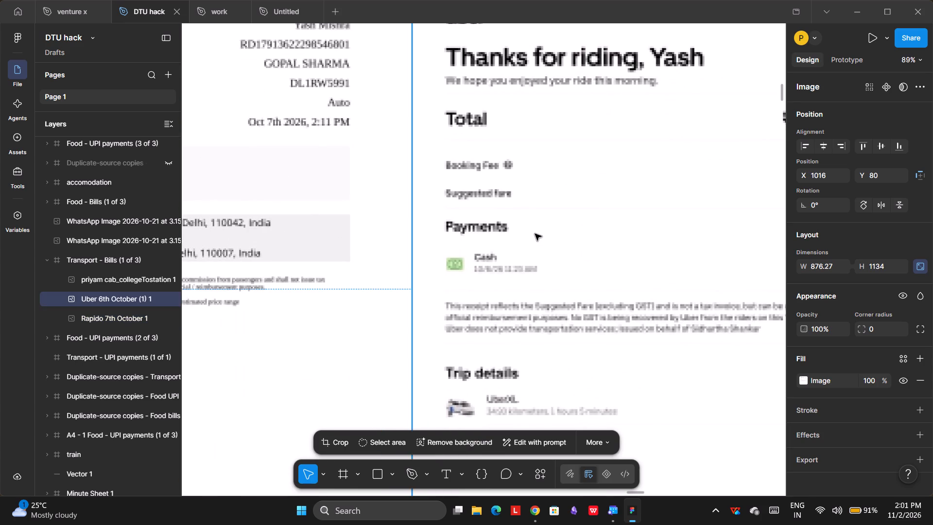
{"action": "scroll", "coordinate": [535, 234], "scroll_direction": "down", "scroll_amount": 2}
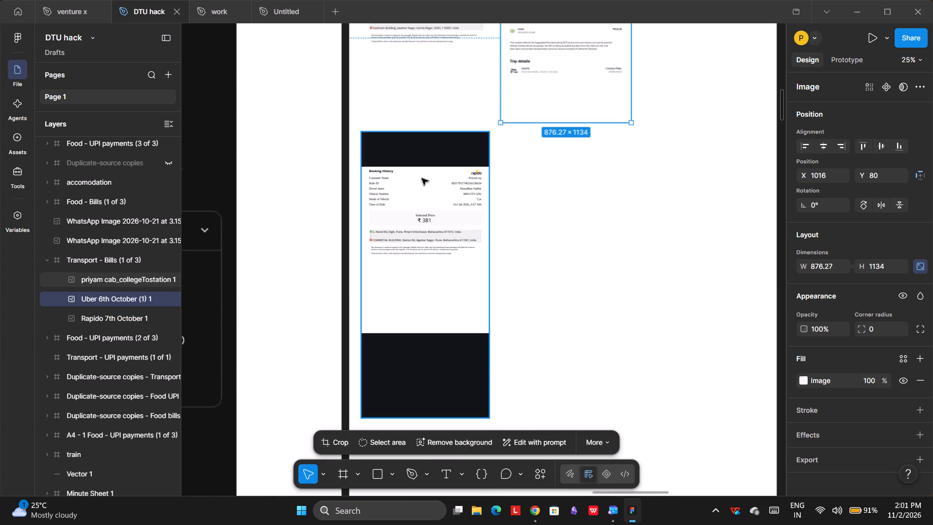
{"action": "left_click", "coordinate": [422, 178]}
{"action": "scroll", "coordinate": [401, 302], "scroll_direction": "right", "scroll_amount": 1}
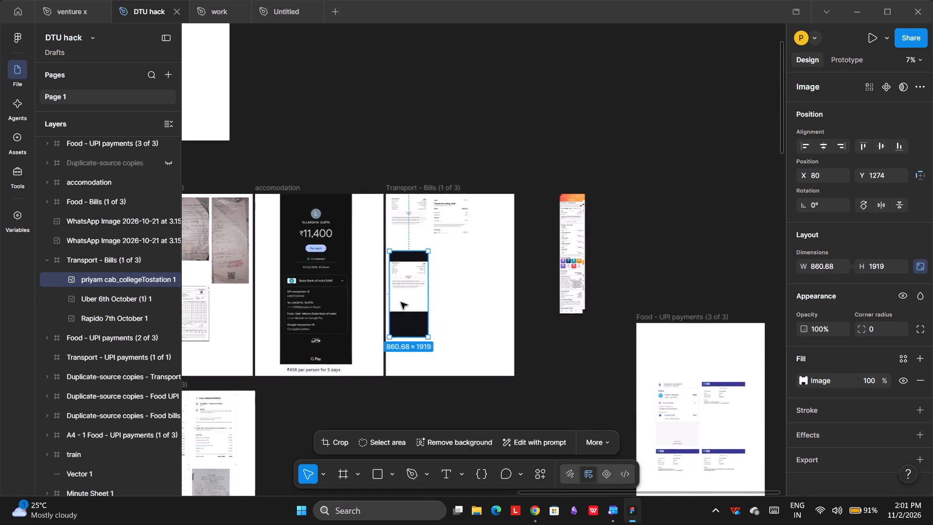
{"action": "scroll", "coordinate": [401, 302], "scroll_direction": "right", "scroll_amount": 2}
{"action": "scroll", "coordinate": [401, 302], "scroll_direction": "down", "scroll_amount": 1}
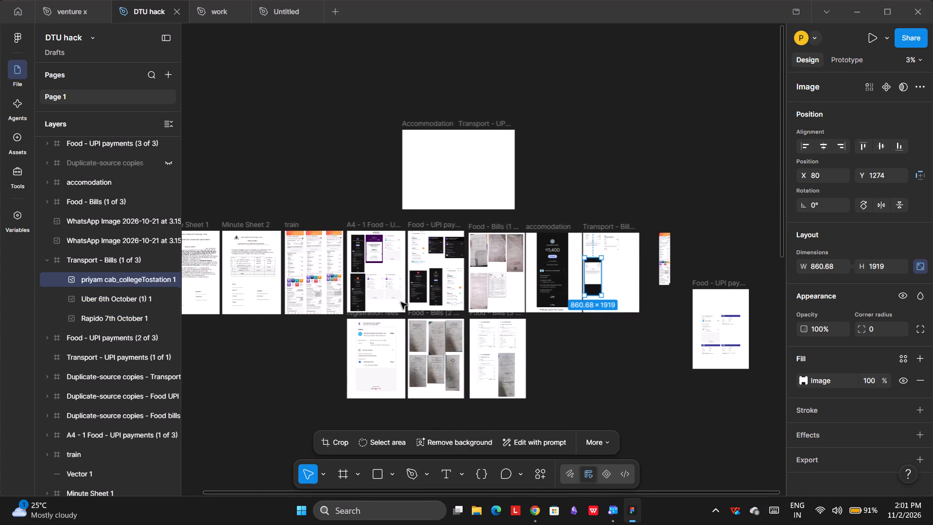
{"action": "scroll", "coordinate": [401, 302], "scroll_direction": "down", "scroll_amount": 1}
{"action": "scroll", "coordinate": [401, 302], "scroll_direction": "right", "scroll_amount": 1}
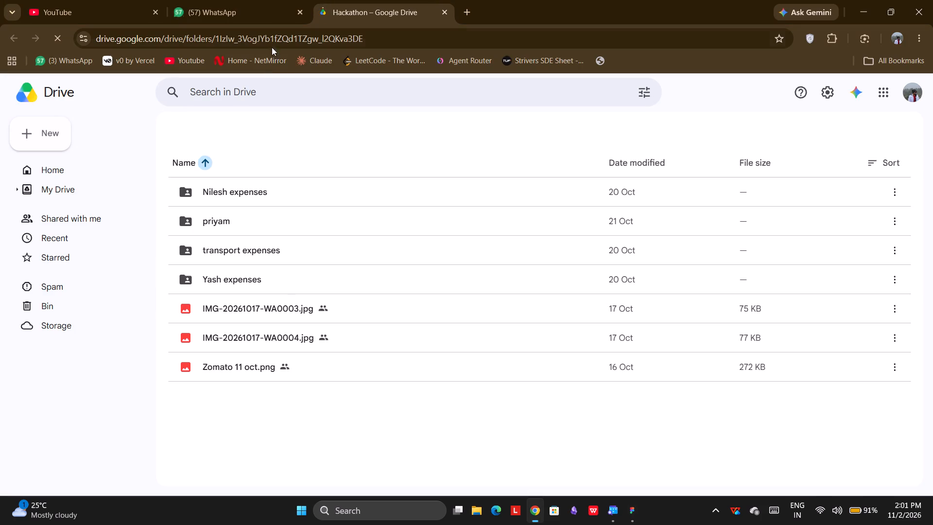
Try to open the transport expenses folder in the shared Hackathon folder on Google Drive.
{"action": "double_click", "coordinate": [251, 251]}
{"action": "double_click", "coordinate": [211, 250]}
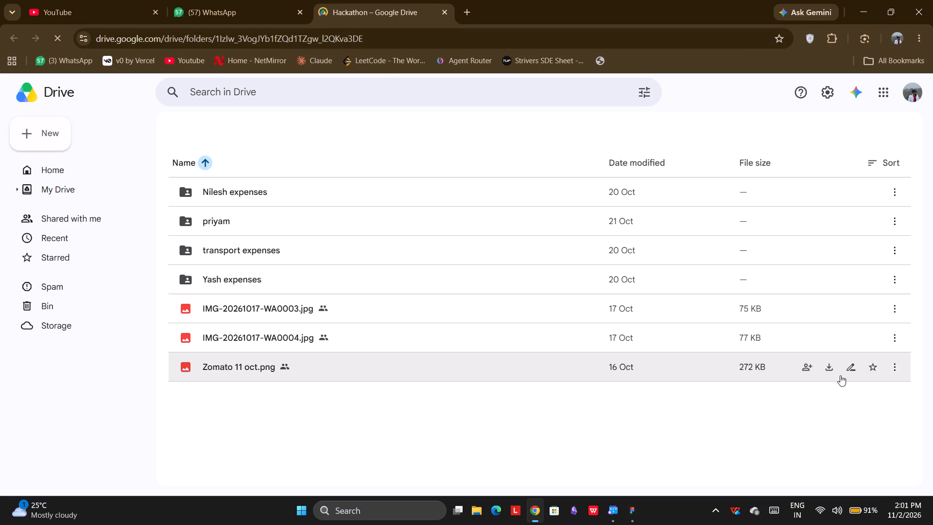
Switch the computer's Wi-Fi connection to the ciscosb network.
{"action": "left_click", "coordinate": [832, 520]}
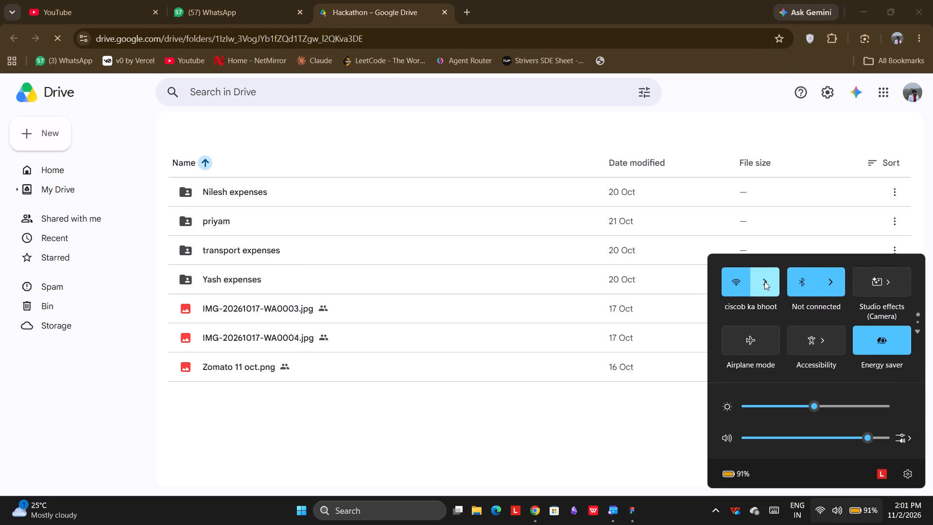
{"action": "left_click", "coordinate": [762, 279]}
{"action": "left_click", "coordinate": [801, 356]}
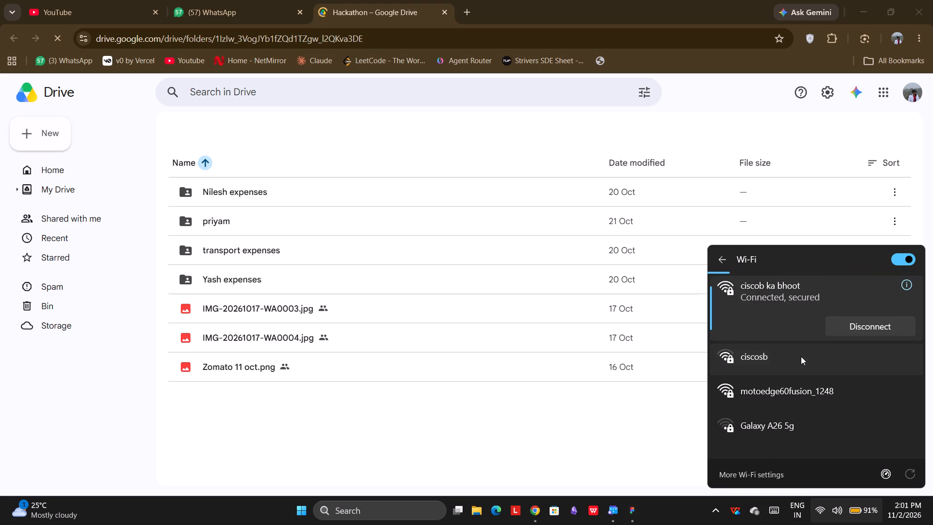
{"action": "left_click", "coordinate": [866, 381]}
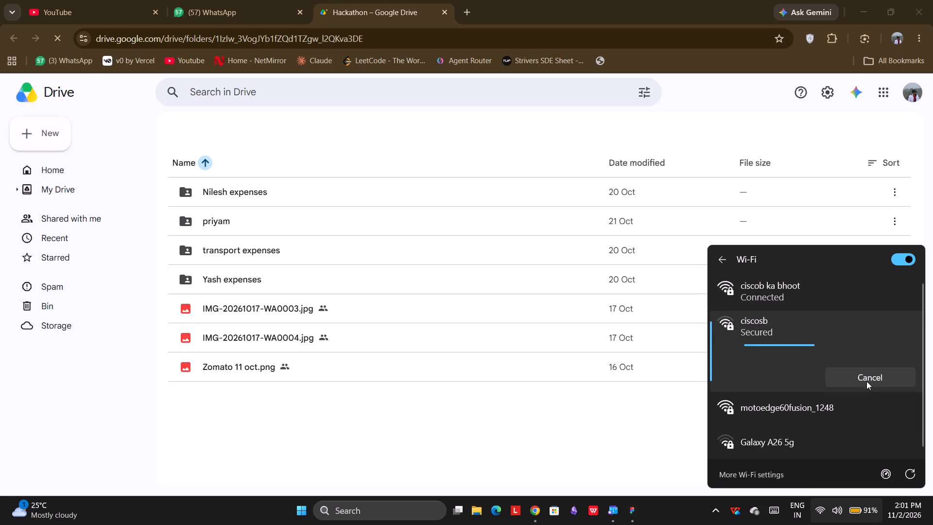
{"action": "left_click", "coordinate": [915, 478]}
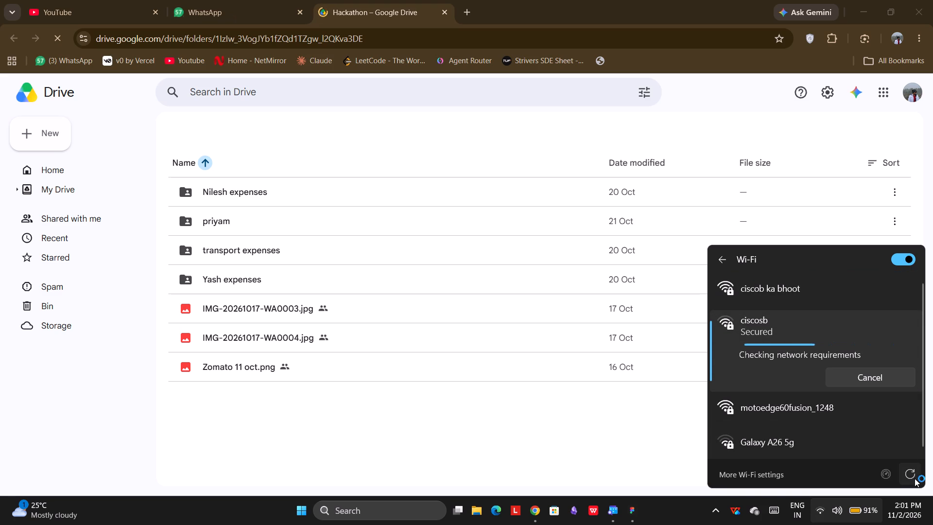
Check the IP and DNS assignments in the Wi-Fi hardware properties, close Settings and check the Wi-Fi connection status.
{"action": "left_click", "coordinate": [757, 475]}
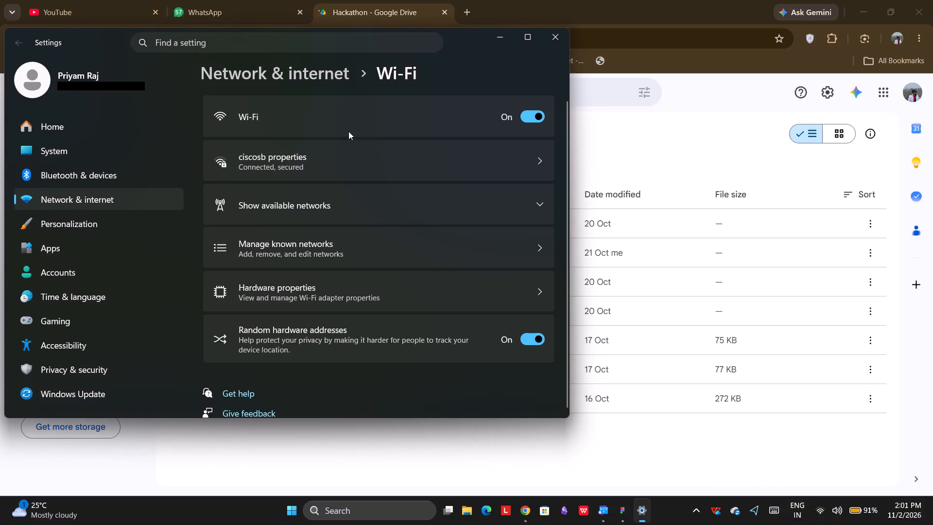
{"action": "left_click", "coordinate": [337, 299]}
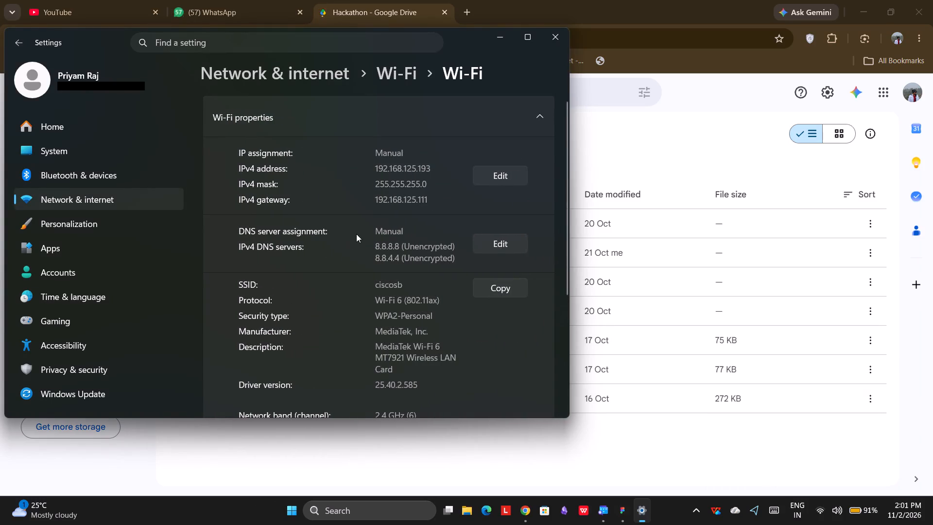
{"action": "left_click", "coordinate": [555, 39]}
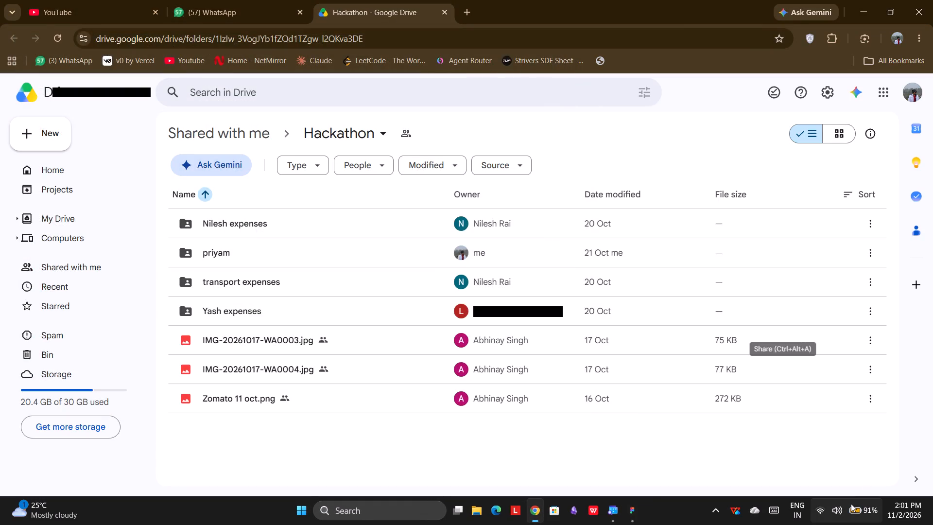
{"action": "left_click", "coordinate": [851, 516]}
{"action": "left_click", "coordinate": [523, 461]}
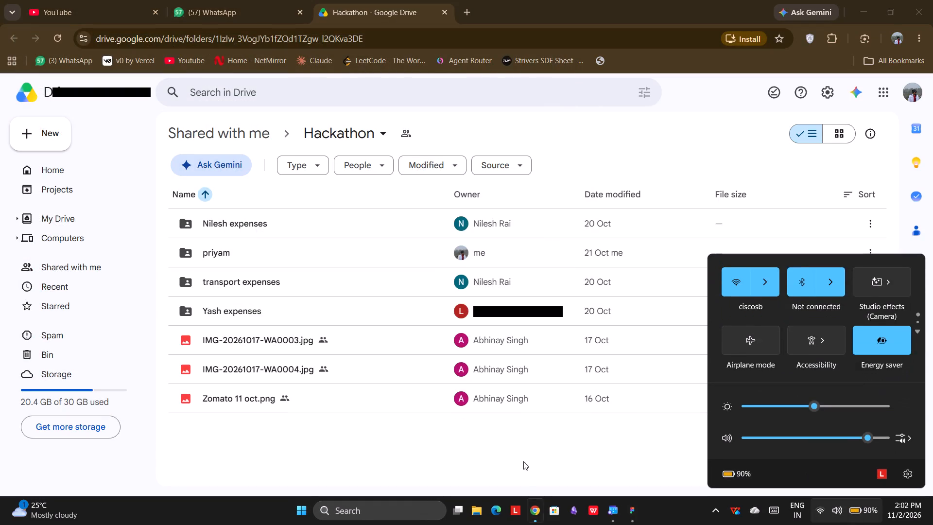
Open the Abhinay subfolder inside the transport expenses folder of the Hackathon Drive folder.
{"action": "left_click", "coordinate": [217, 283]}
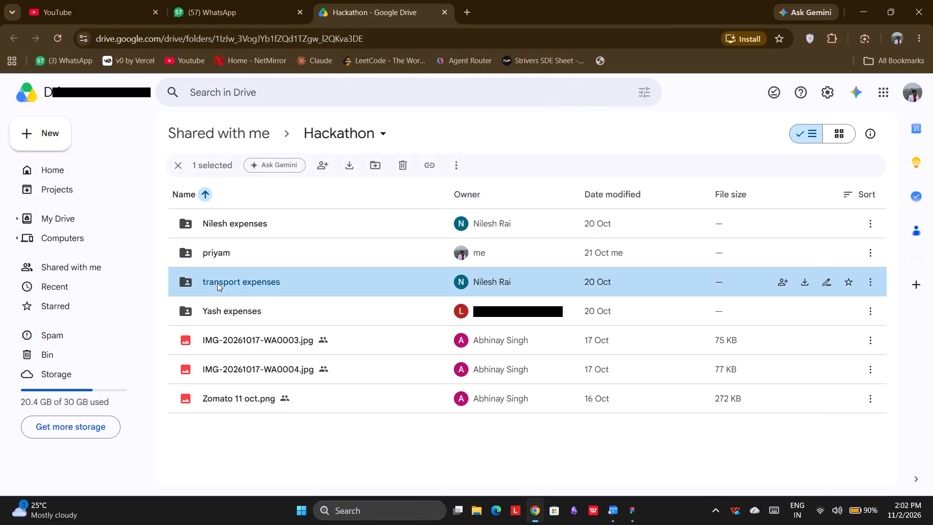
{"action": "double_click", "coordinate": [217, 283]}
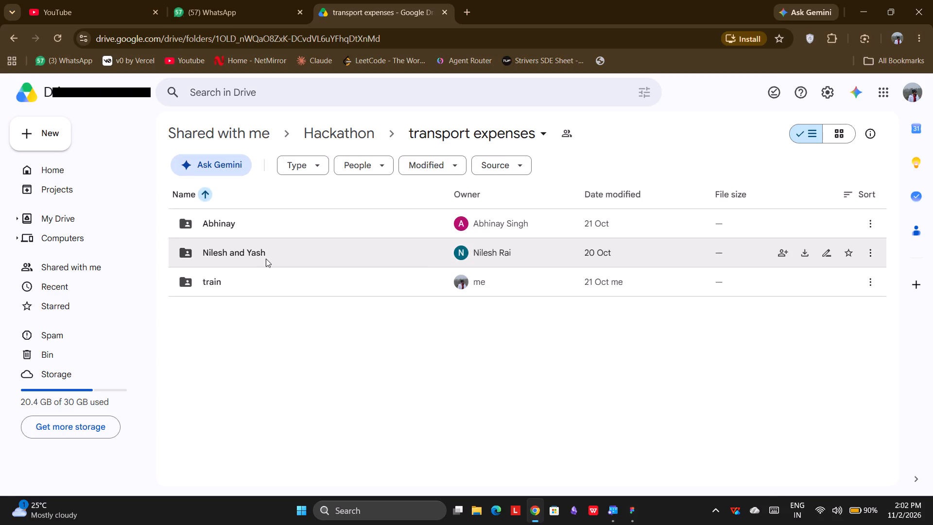
{"action": "double_click", "coordinate": [243, 232]}
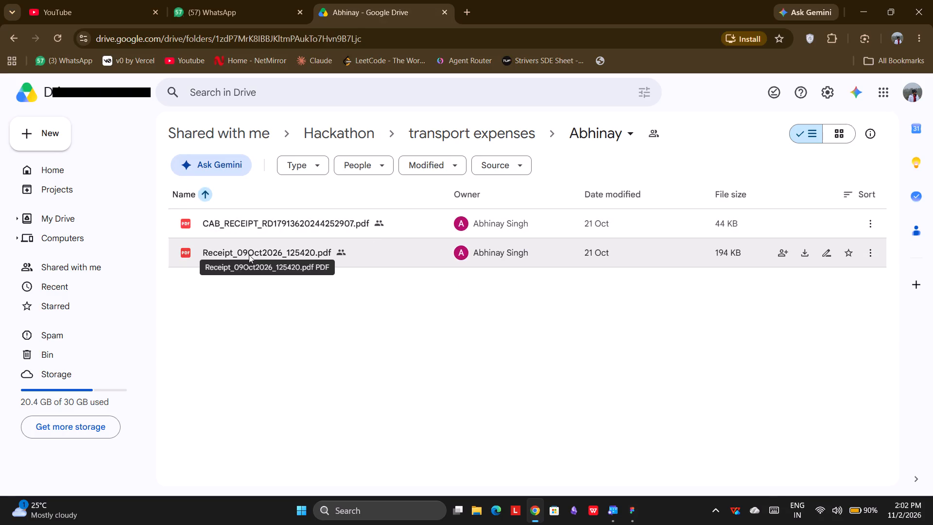
In Chrome, download Receipt_09Oct2026_125420.pdf and the CAB_RECEIPT PDF from the open transport expenses subfolder in Google Drive.
{"action": "left_click", "coordinate": [806, 247]}
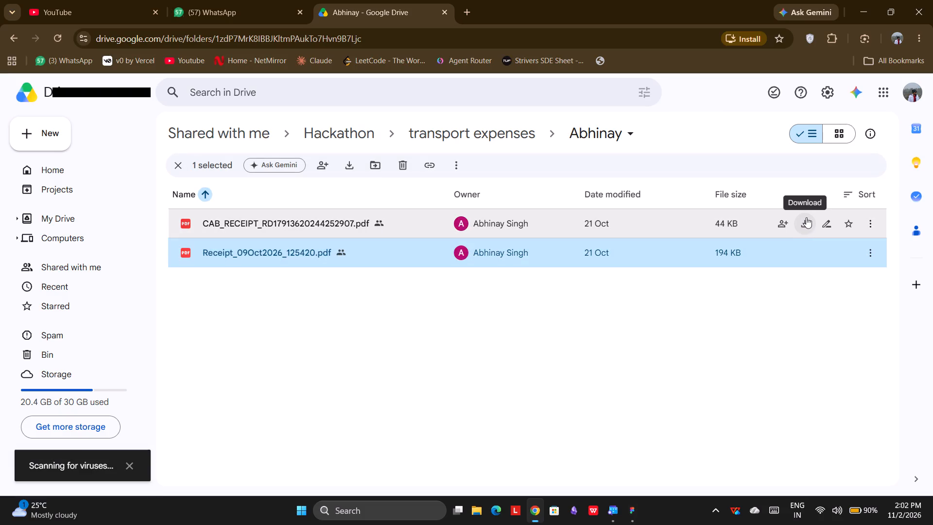
{"action": "left_click", "coordinate": [806, 217]}
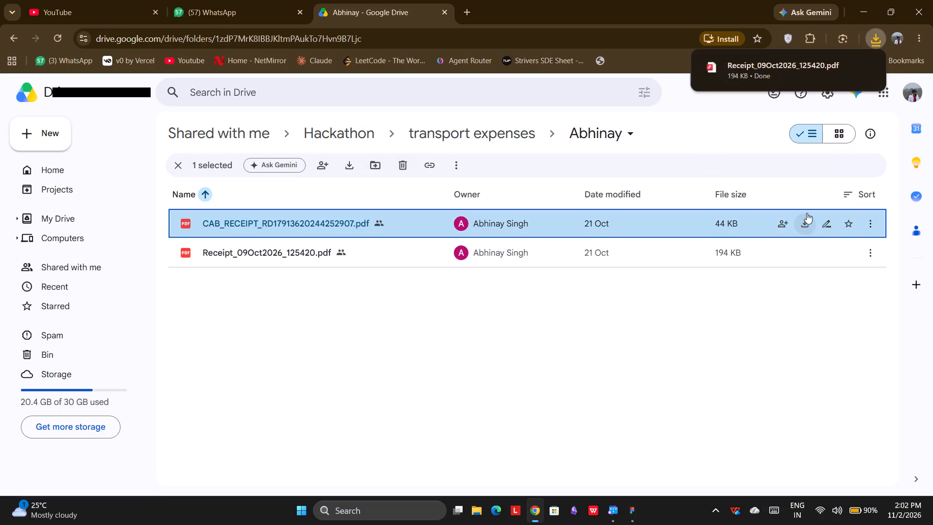
Open the full download history and show the downloaded CAB_RECEIPT PDF in its Downloads folder.
{"action": "left_click", "coordinate": [875, 37]}
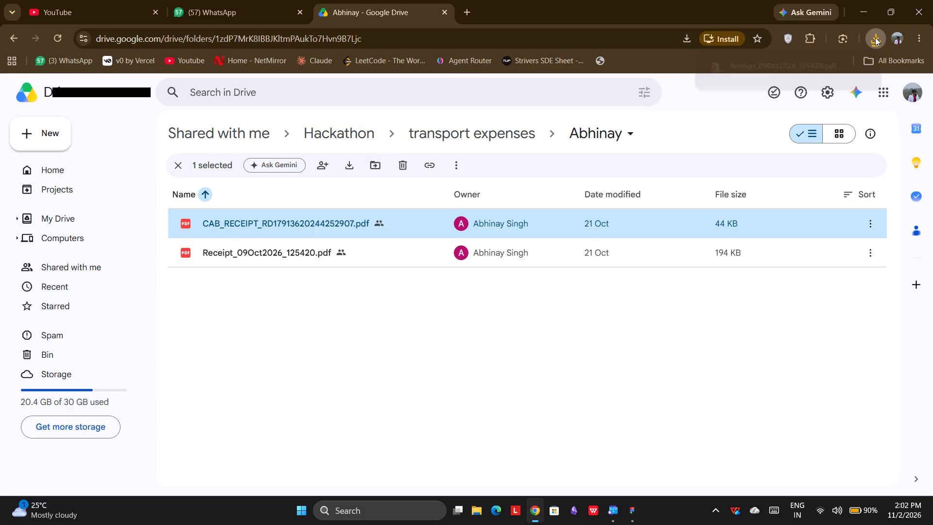
{"action": "left_click", "coordinate": [875, 37]}
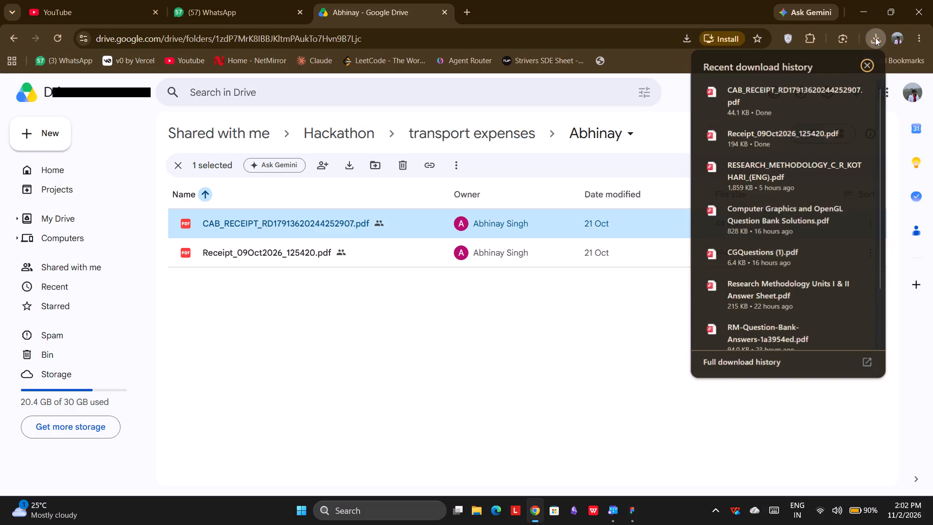
{"action": "left_click", "coordinate": [748, 370]}
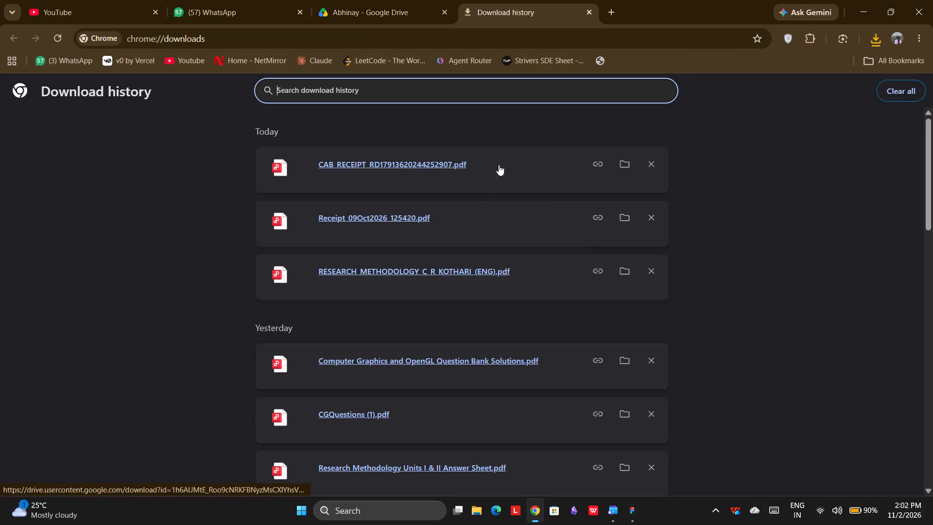
{"action": "left_click", "coordinate": [630, 169]}
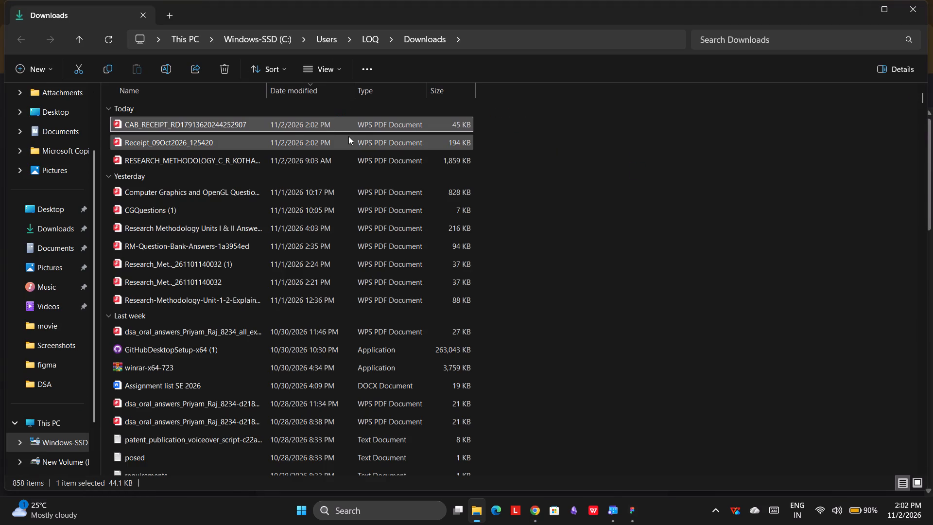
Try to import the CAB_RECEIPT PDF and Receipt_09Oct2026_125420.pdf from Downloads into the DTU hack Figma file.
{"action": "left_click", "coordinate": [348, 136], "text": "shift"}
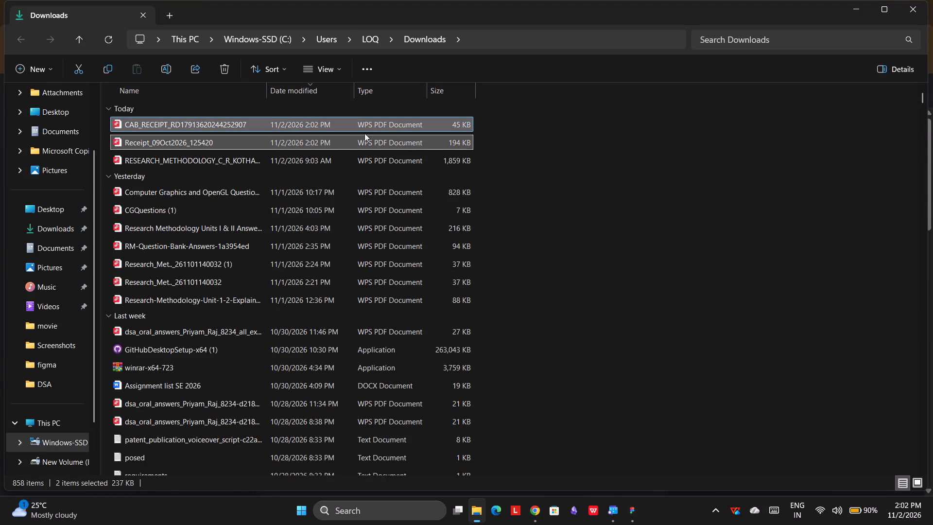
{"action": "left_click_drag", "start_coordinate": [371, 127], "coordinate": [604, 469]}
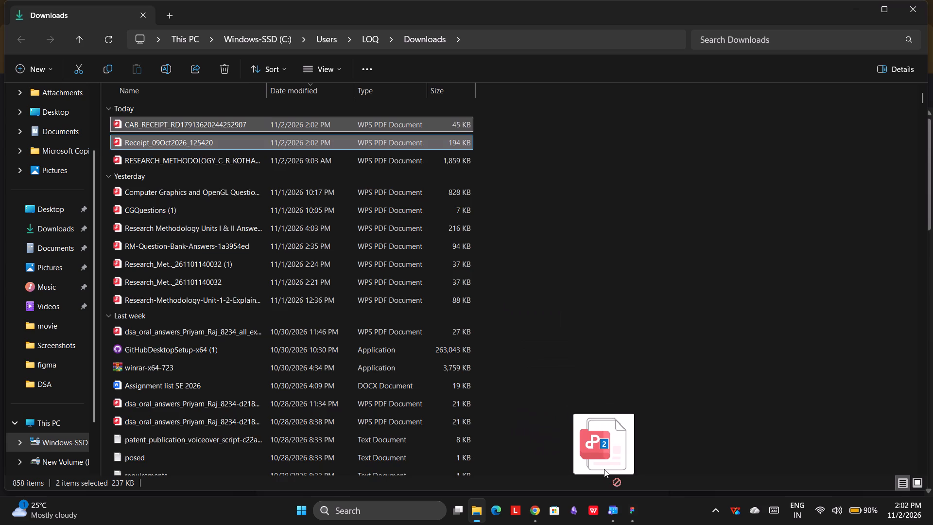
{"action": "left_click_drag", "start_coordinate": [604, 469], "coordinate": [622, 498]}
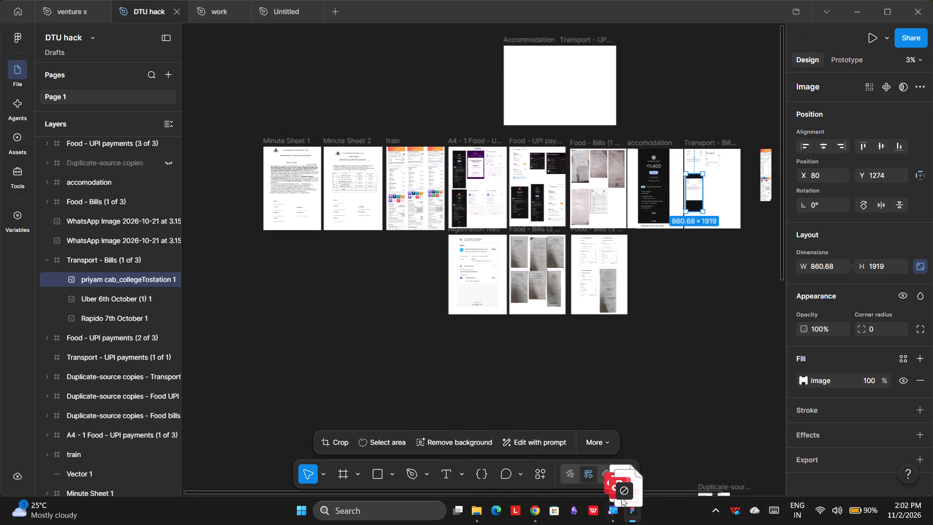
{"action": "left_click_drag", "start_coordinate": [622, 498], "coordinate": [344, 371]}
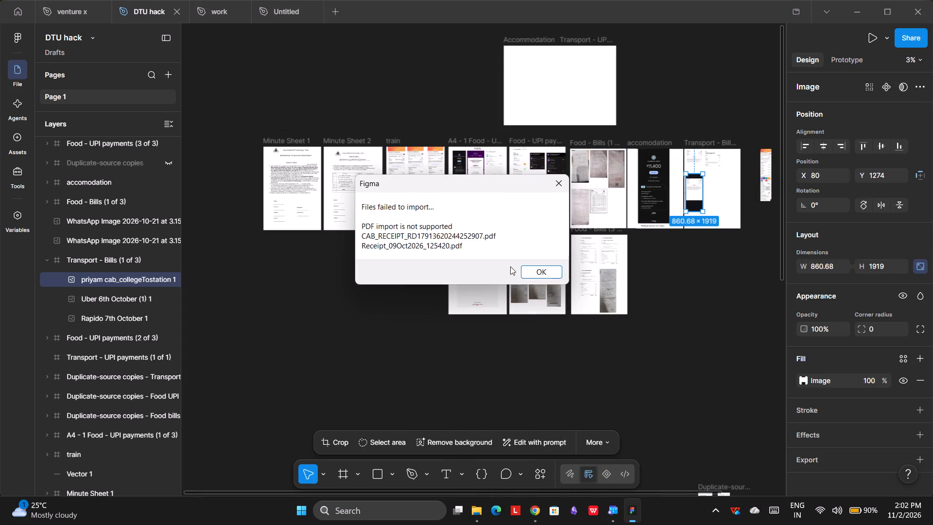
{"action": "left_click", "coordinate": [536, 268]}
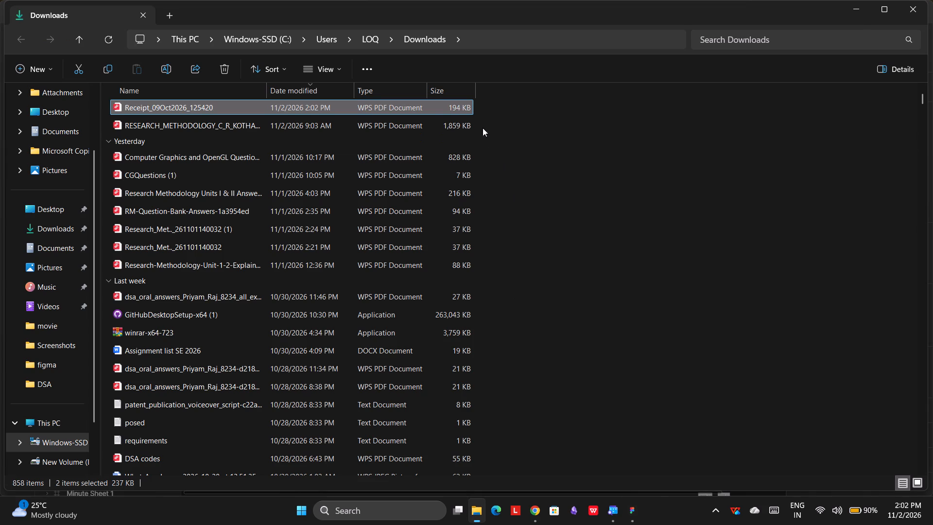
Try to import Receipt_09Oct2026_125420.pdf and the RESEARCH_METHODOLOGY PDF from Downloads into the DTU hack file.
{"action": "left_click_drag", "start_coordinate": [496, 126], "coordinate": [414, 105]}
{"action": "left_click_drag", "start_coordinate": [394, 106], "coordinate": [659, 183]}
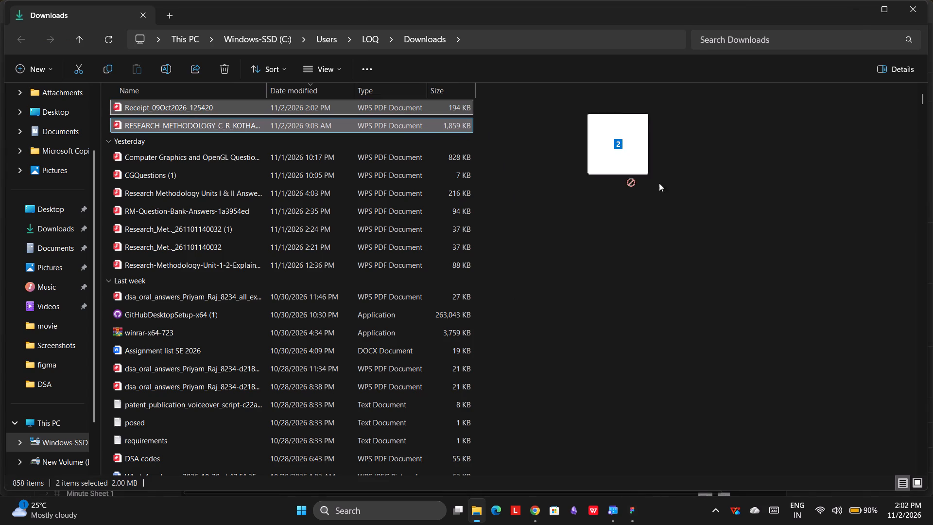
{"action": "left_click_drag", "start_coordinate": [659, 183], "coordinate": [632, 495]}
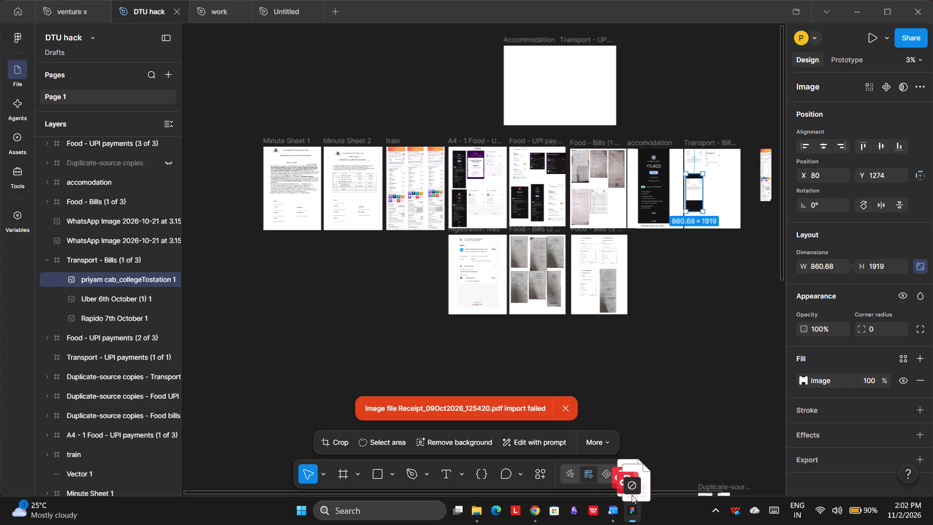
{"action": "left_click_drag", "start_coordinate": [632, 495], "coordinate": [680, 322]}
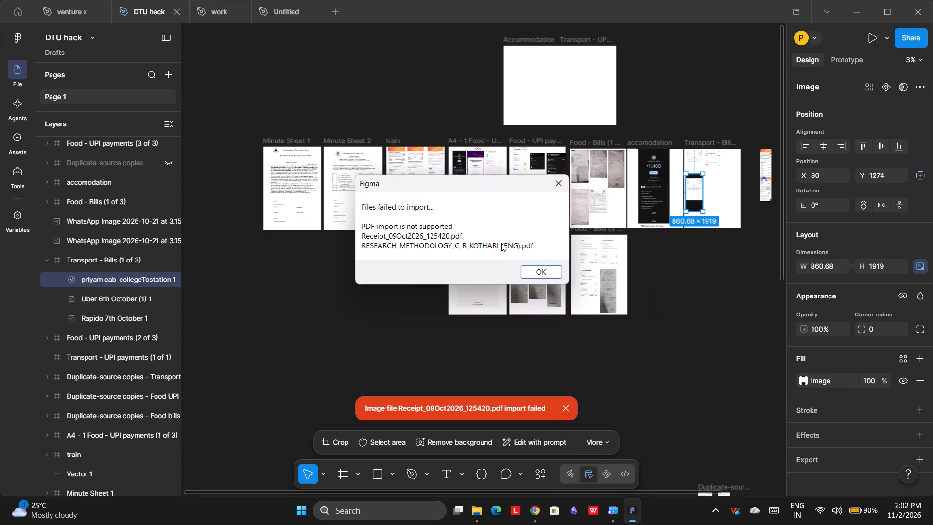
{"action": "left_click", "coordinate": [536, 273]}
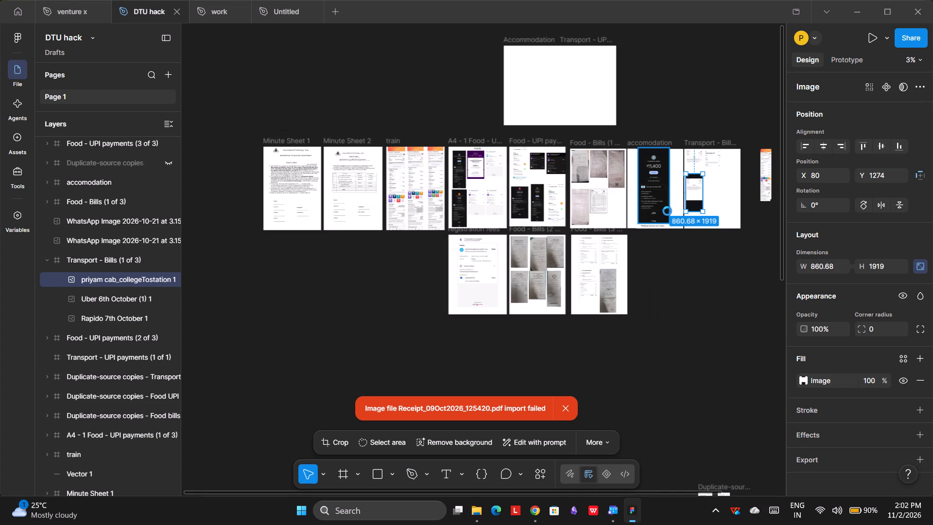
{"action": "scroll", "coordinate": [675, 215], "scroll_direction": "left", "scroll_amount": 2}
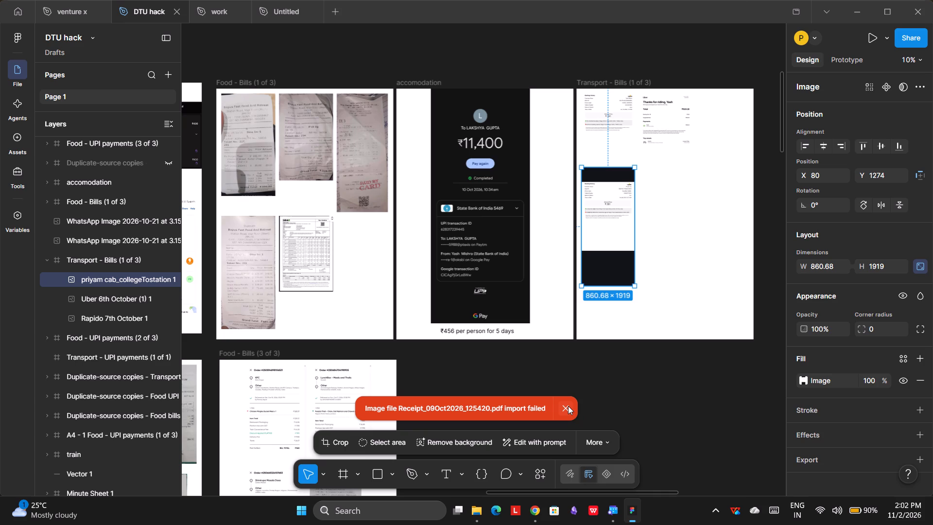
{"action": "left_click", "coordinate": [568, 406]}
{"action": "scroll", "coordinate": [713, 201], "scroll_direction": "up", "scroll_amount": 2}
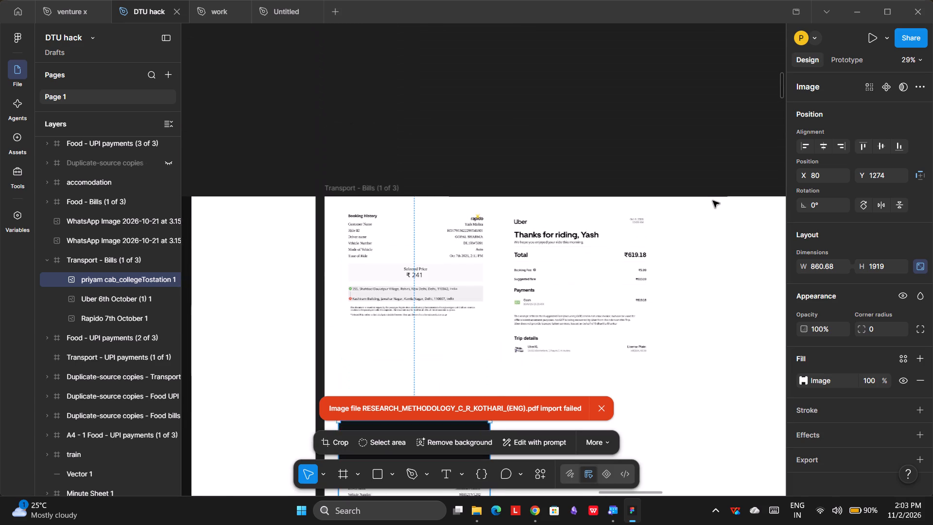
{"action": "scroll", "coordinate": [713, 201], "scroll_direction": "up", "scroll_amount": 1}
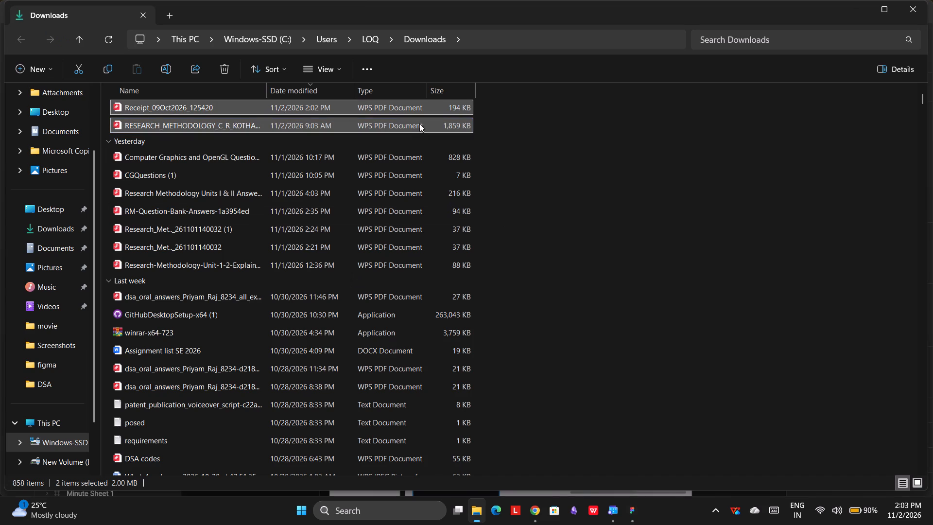
Open Receipt_09Oct2026_125420.pdf from the Downloads folder in WPS Office, showing both receipt pages together at 33.3%.
{"action": "double_click", "coordinate": [437, 107]}
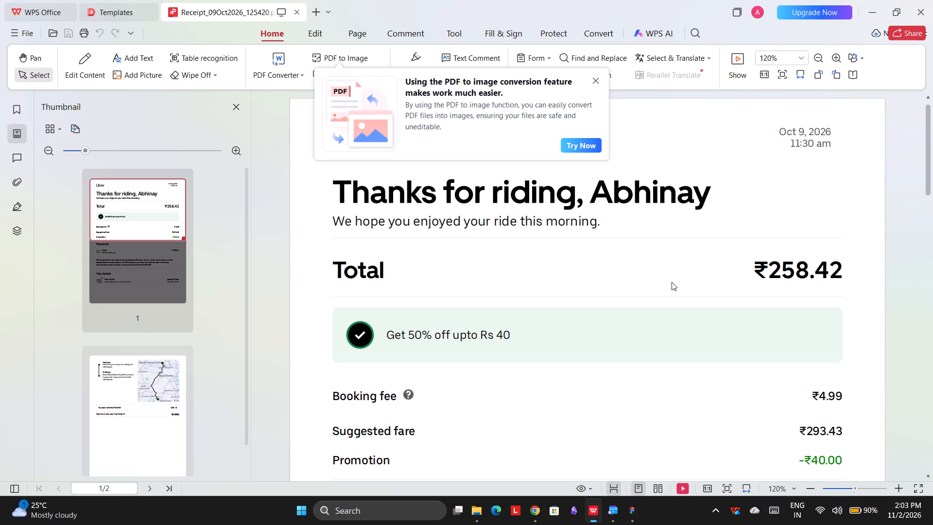
{"action": "scroll", "coordinate": [672, 282], "scroll_direction": "down", "scroll_amount": 2, "text": "ctrl"}
{"action": "scroll", "coordinate": [672, 282], "scroll_direction": "up", "scroll_amount": 2}
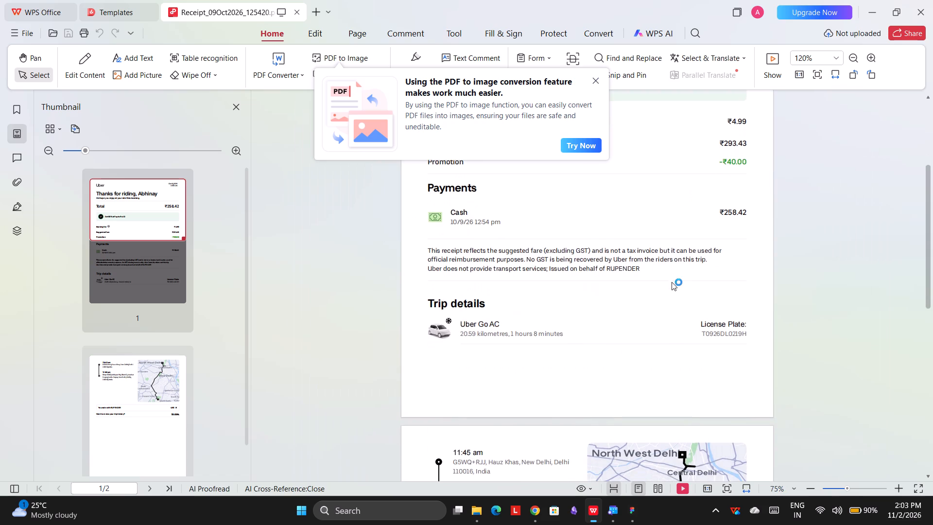
{"action": "scroll", "coordinate": [672, 282], "scroll_direction": "up", "scroll_amount": 1}
{"action": "scroll", "coordinate": [672, 282], "scroll_direction": "down", "scroll_amount": 2, "text": "ctrl"}
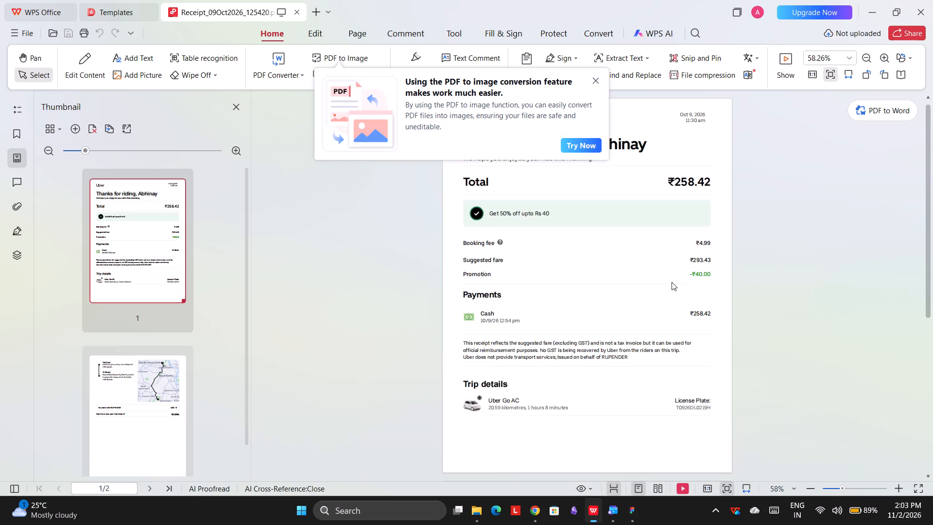
{"action": "scroll", "coordinate": [672, 282], "scroll_direction": "down", "scroll_amount": 3, "text": "ctrl"}
{"action": "scroll", "coordinate": [672, 282], "scroll_direction": "up", "scroll_amount": 7, "text": "ctrl"}
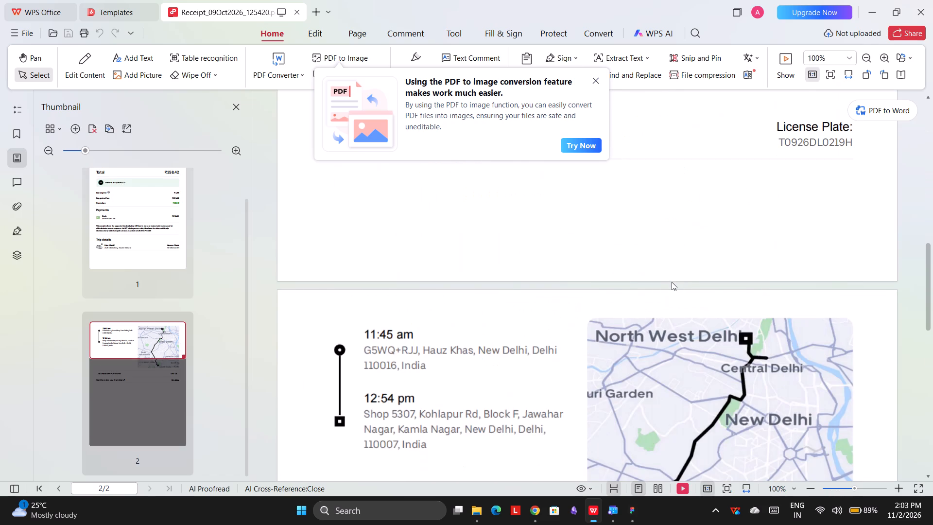
{"action": "scroll", "coordinate": [672, 282], "scroll_direction": "up", "scroll_amount": 6}
{"action": "scroll", "coordinate": [672, 282], "scroll_direction": "down", "scroll_amount": 4, "text": "ctrl"}
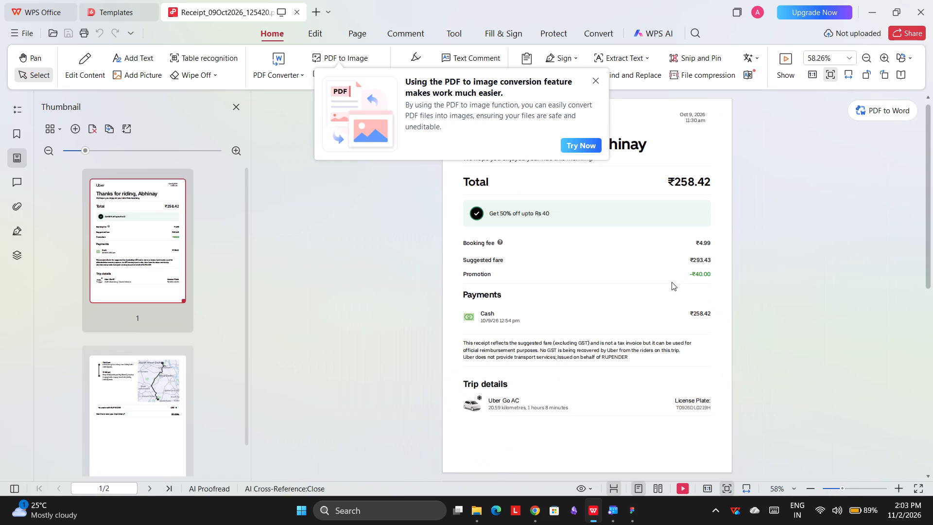
{"action": "scroll", "coordinate": [672, 282], "scroll_direction": "down", "scroll_amount": 2, "text": "ctrl"}
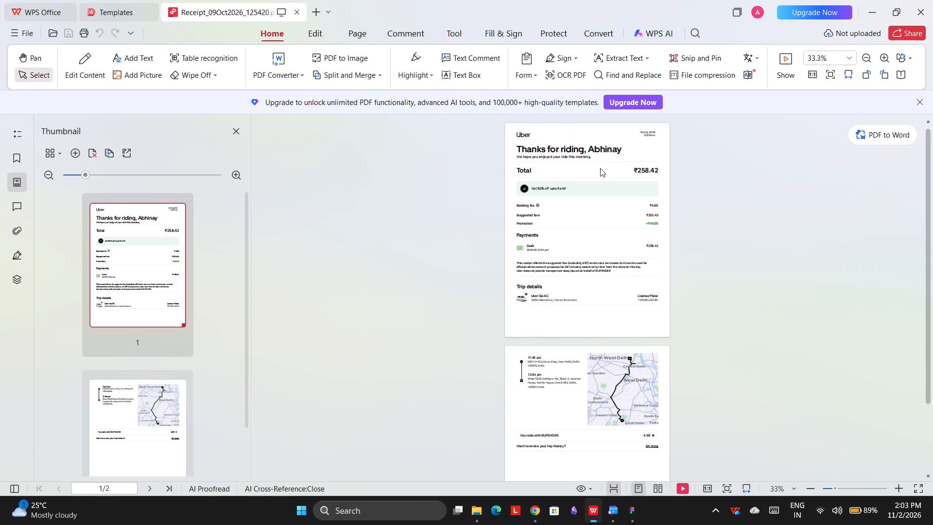
{"action": "scroll", "coordinate": [598, 186], "scroll_direction": "up", "scroll_amount": 1}
Capture a screenshot of the Uber receipt covering the whole first page and the second page's route map and trip lines.
{"action": "key", "text": "Print"}
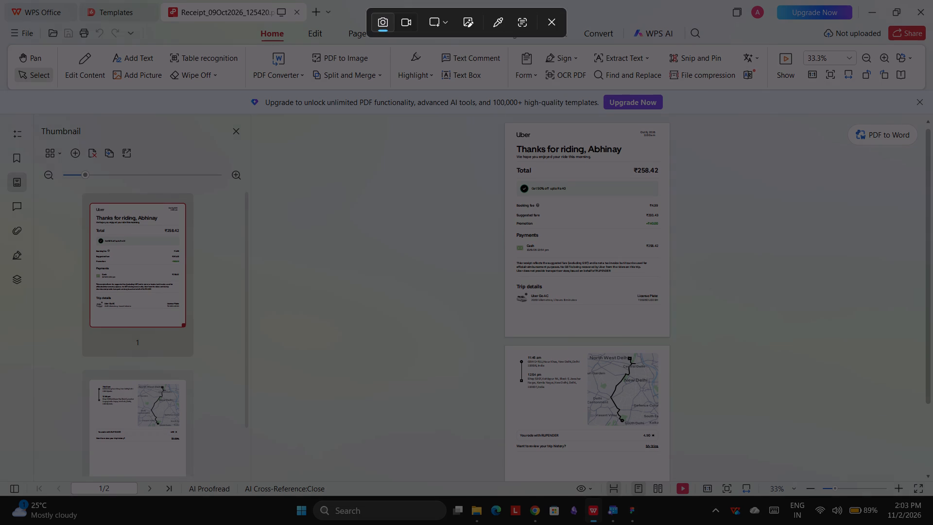
{"action": "left_click_drag", "start_coordinate": [504, 125], "coordinate": [639, 451]}
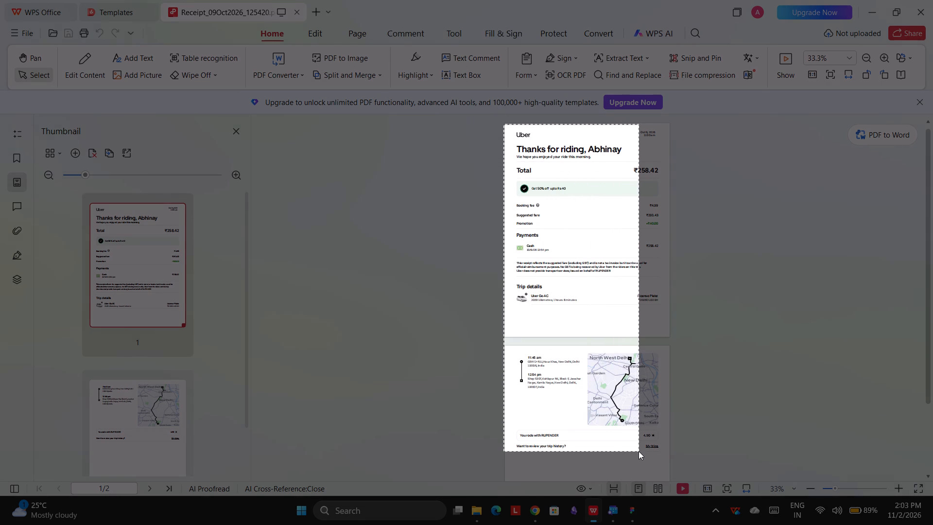
{"action": "left_click_drag", "start_coordinate": [639, 451], "coordinate": [657, 452]}
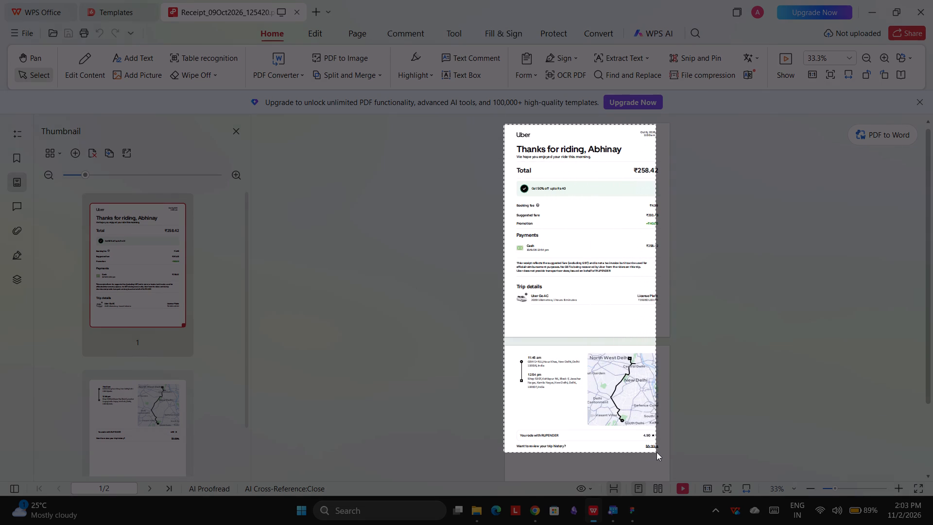
{"action": "left_click_drag", "start_coordinate": [657, 452], "coordinate": [668, 452]}
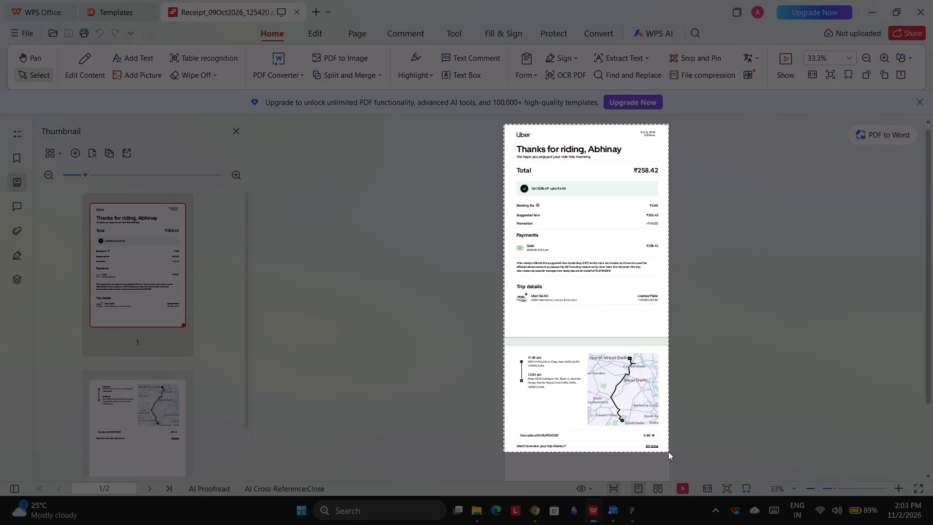
{"action": "left_click_drag", "start_coordinate": [668, 452], "coordinate": [667, 451]}
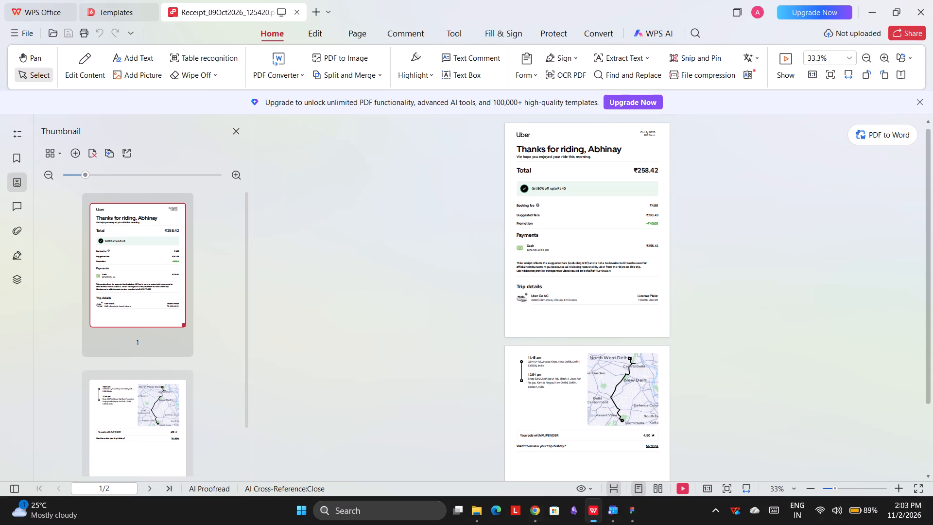
In Figma, paste the captured Uber receipt into the Transport - Bills (1 of 3) frame and place it at about X 1454, Y 1105.
{"action": "left_click", "coordinate": [633, 516]}
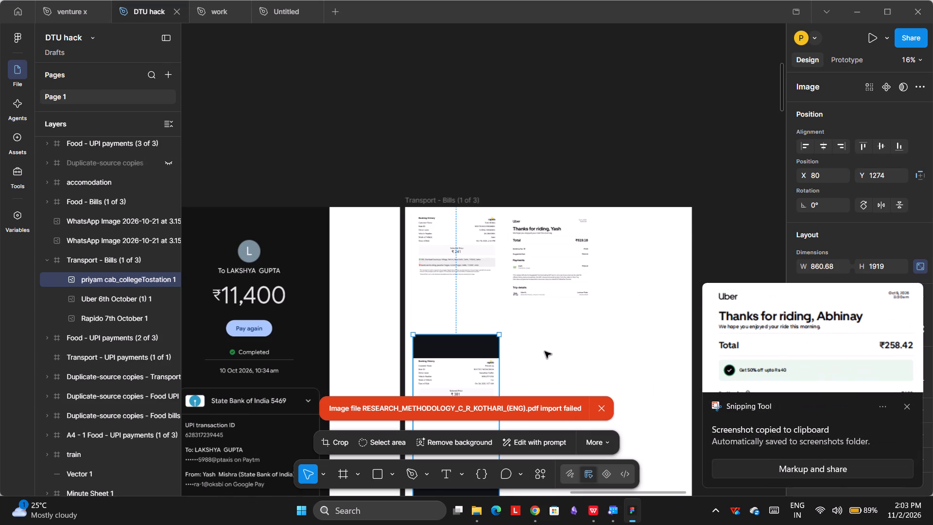
{"action": "left_click", "coordinate": [545, 351]}
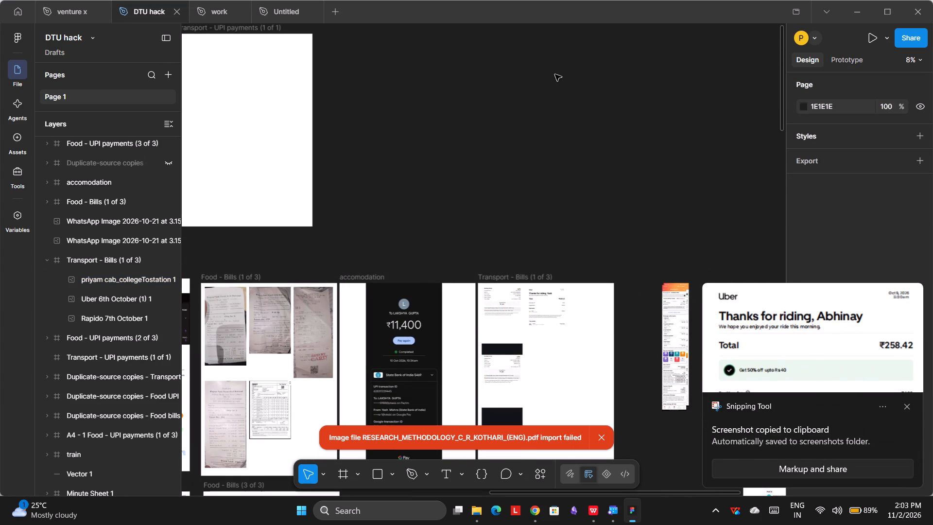
{"action": "left_click", "coordinate": [510, 280]}
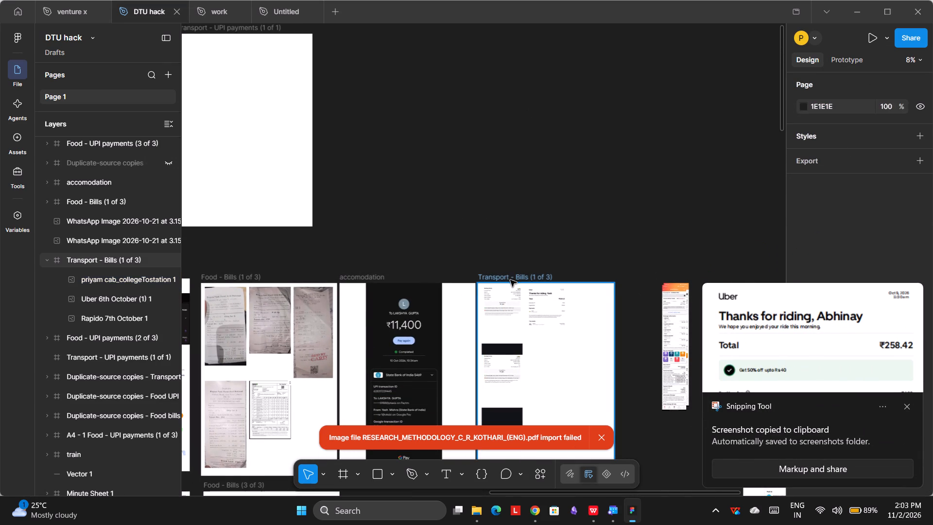
{"action": "key", "text": "ctrl+v"}
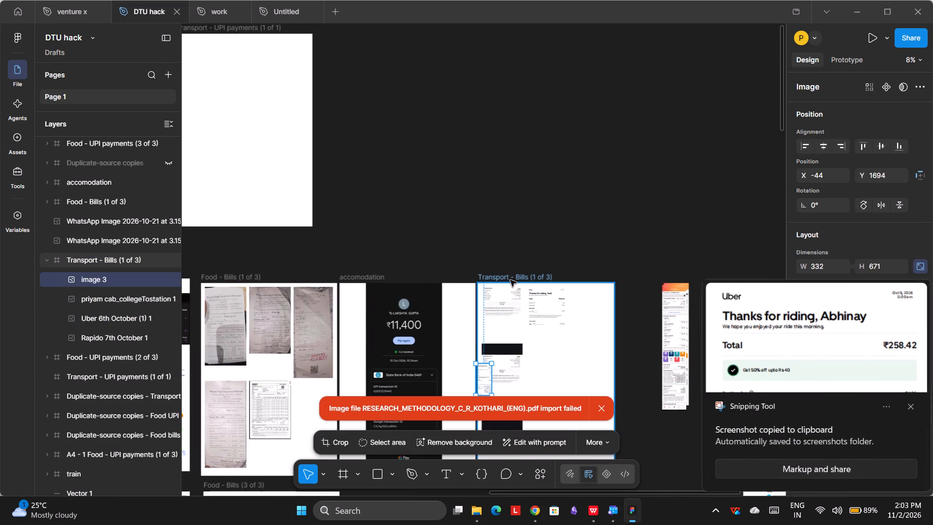
{"action": "left_click_drag", "start_coordinate": [486, 379], "coordinate": [556, 367]}
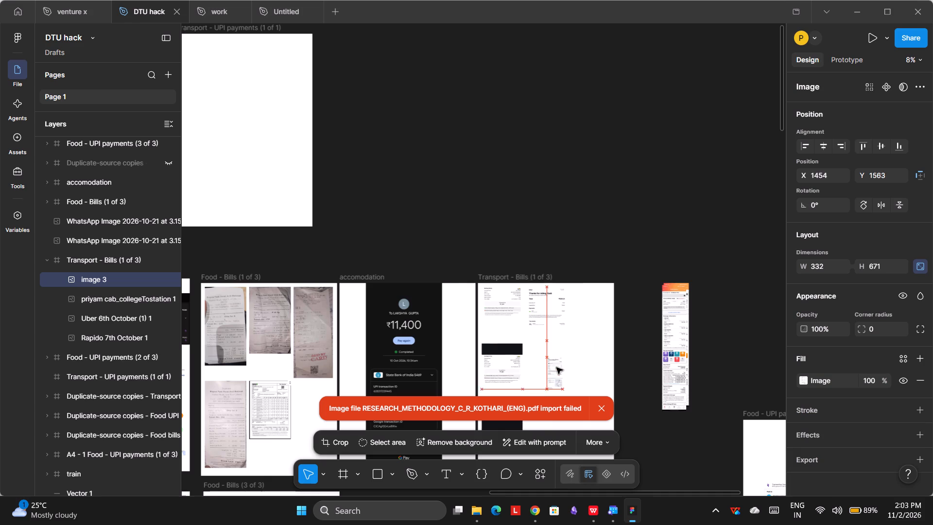
{"action": "left_click_drag", "start_coordinate": [556, 367], "coordinate": [557, 350]}
Enlarge the pasted Uber receipt to about 1050 × 2122 and move it to about X 991, Y 1031, beside the cab receipt.
{"action": "scroll", "coordinate": [557, 350], "scroll_direction": "down", "scroll_amount": 1}
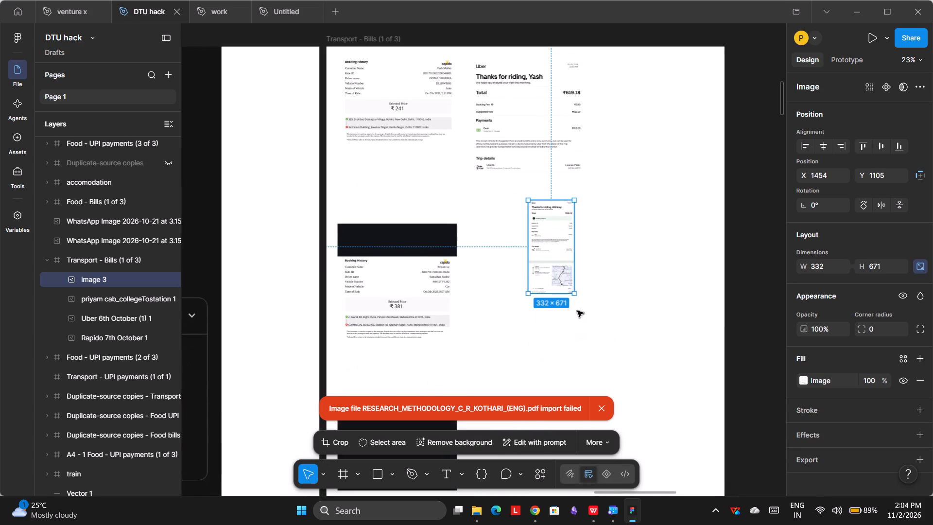
{"action": "left_click_drag", "start_coordinate": [572, 293], "coordinate": [674, 407]}
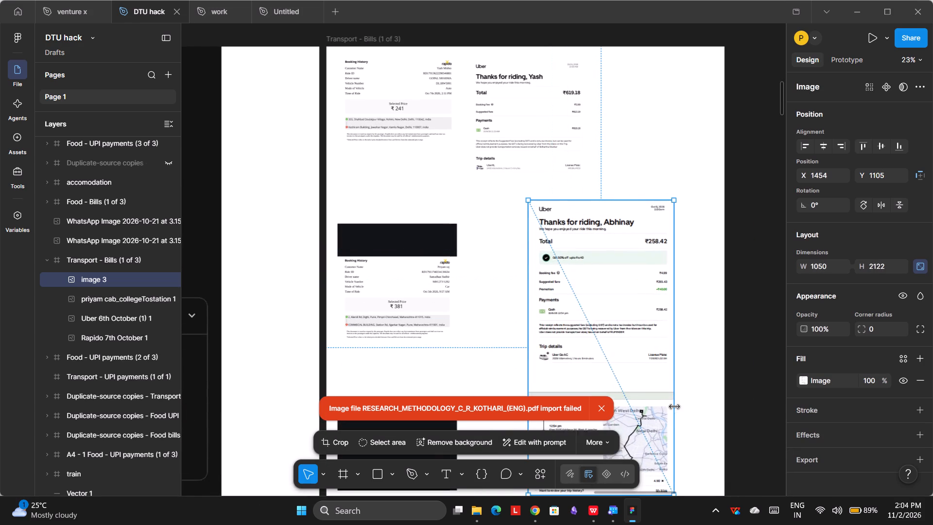
{"action": "scroll", "coordinate": [615, 262], "scroll_direction": "right", "scroll_amount": 1}
{"action": "scroll", "coordinate": [615, 262], "scroll_direction": "up", "scroll_amount": 1}
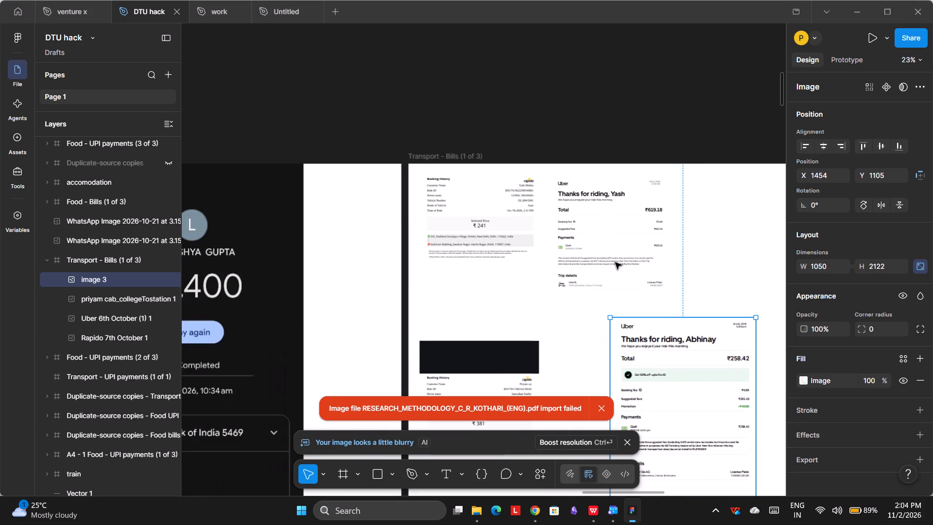
{"action": "scroll", "coordinate": [615, 262], "scroll_direction": "up", "scroll_amount": 1}
{"action": "scroll", "coordinate": [615, 262], "scroll_direction": "down", "scroll_amount": 1}
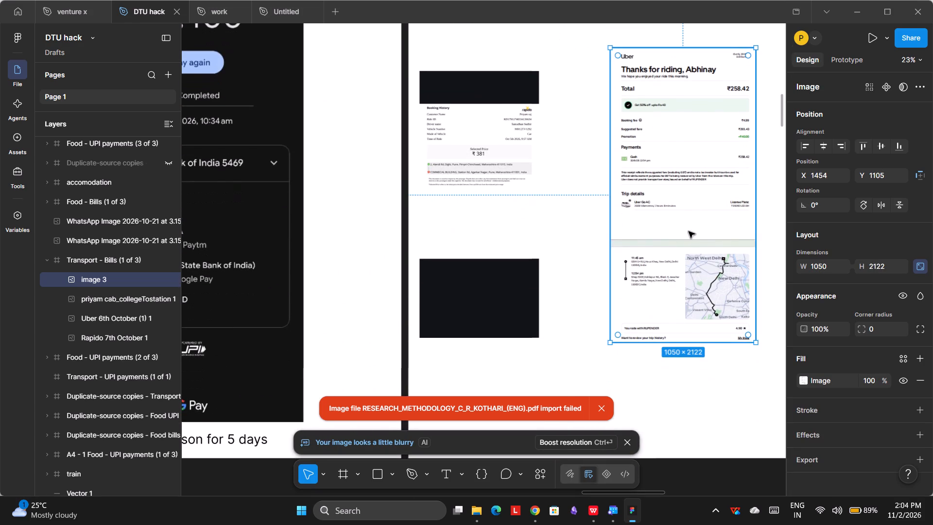
{"action": "left_click_drag", "start_coordinate": [690, 230], "coordinate": [626, 220]}
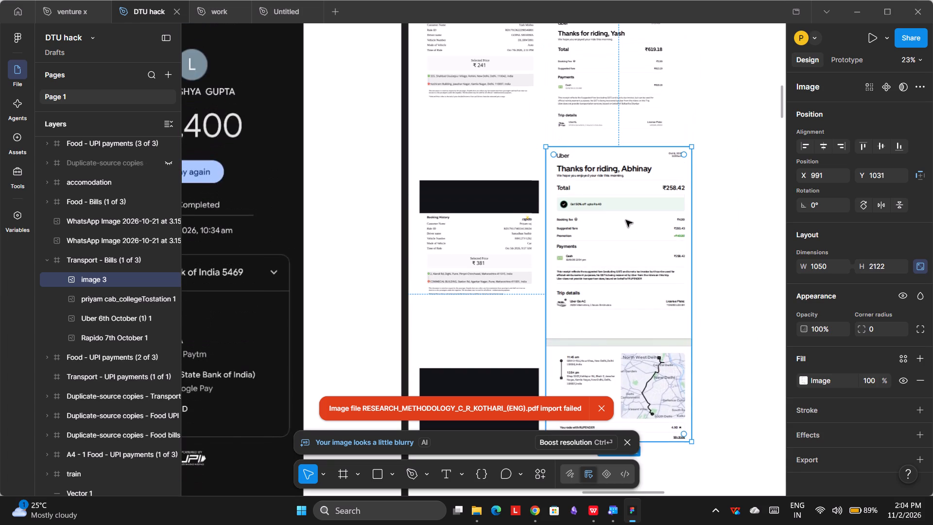
Move the ₹381 Rapido cab receipt up within the Transport - Bills (1 of 3) frame to about X 80, Y 1007.
{"action": "left_click_drag", "start_coordinate": [535, 212], "coordinate": [534, 175]}
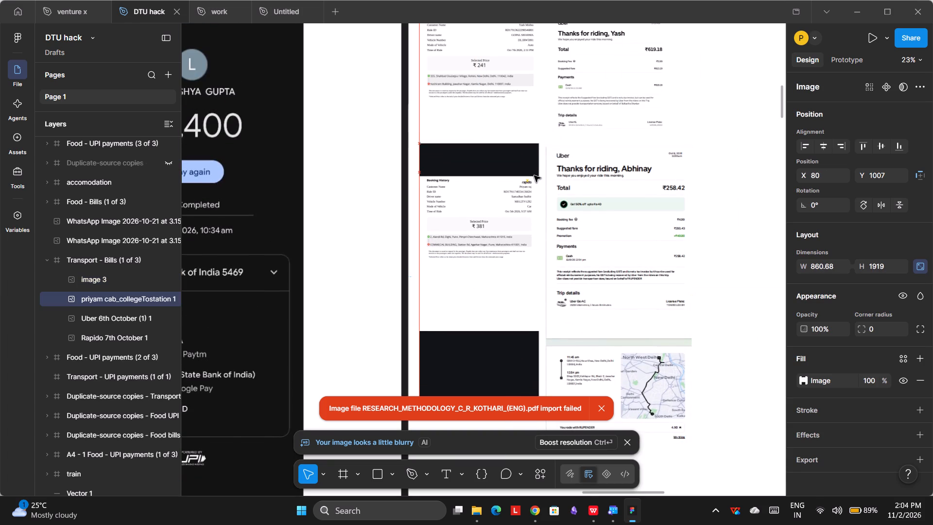
Shrink the pasted ₹258.42 Uber receipt to about 807 × 1631 and move it to about X 1085, Y 1151.
{"action": "scroll", "coordinate": [534, 175], "scroll_direction": "left", "scroll_amount": 1}
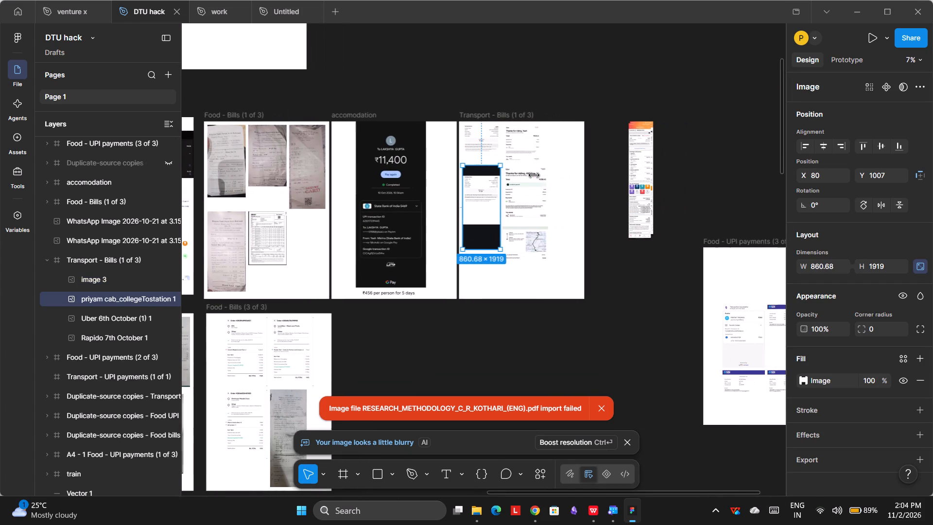
{"action": "left_click", "coordinate": [528, 188]}
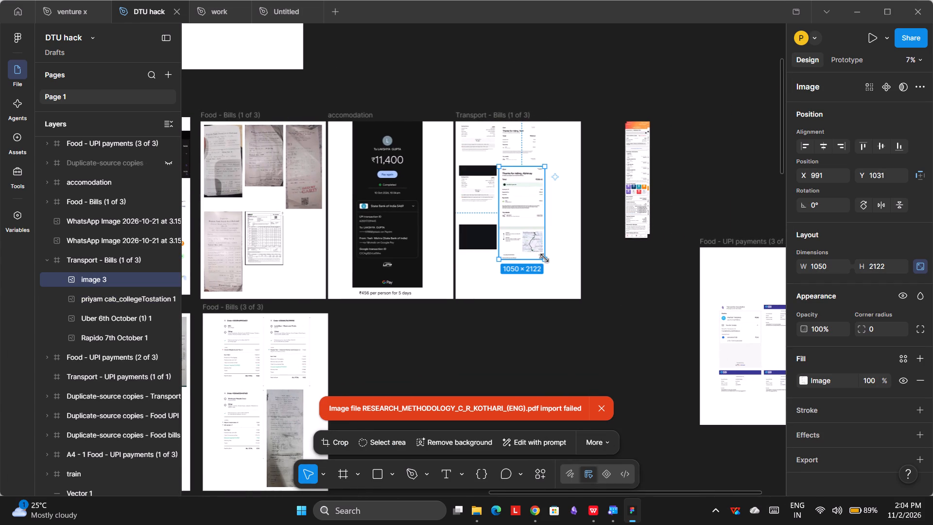
{"action": "left_click_drag", "start_coordinate": [545, 258], "coordinate": [531, 238]}
{"action": "left_click_drag", "start_coordinate": [518, 212], "coordinate": [523, 216]}
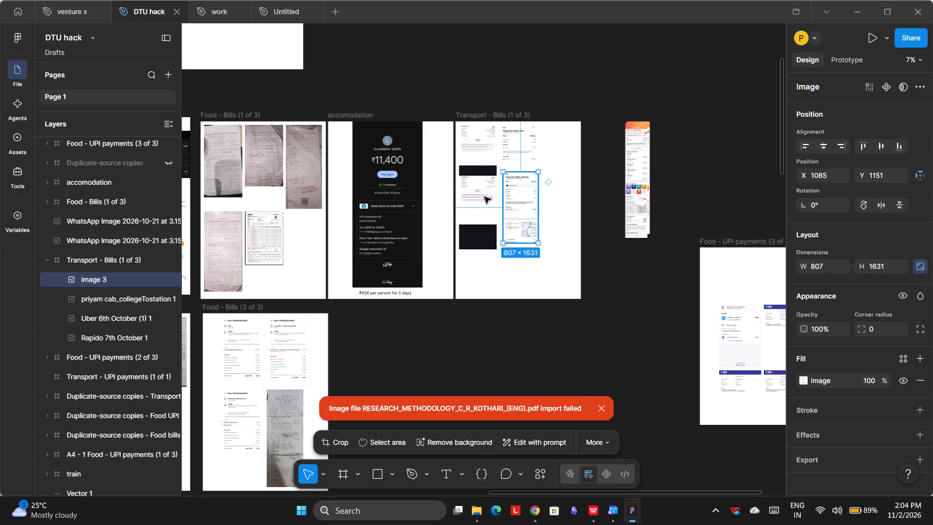
{"action": "left_click", "coordinate": [547, 85]}
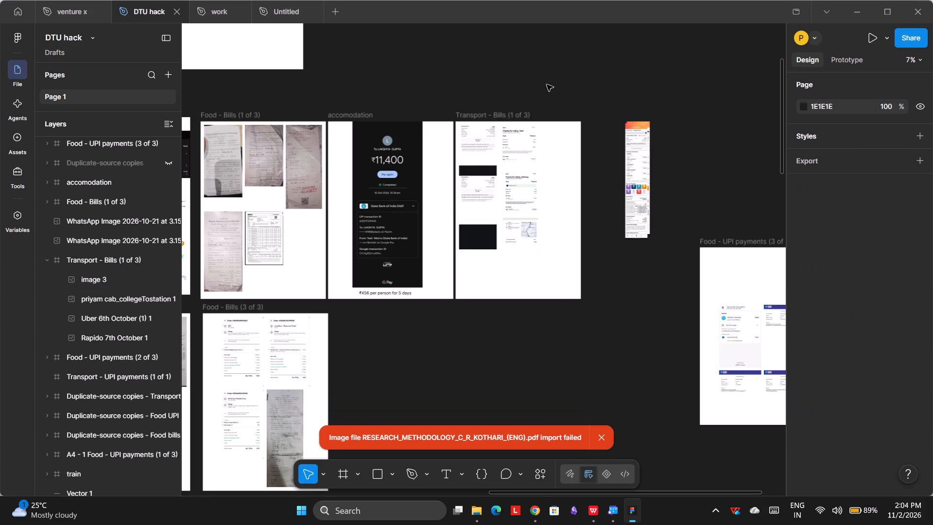
Open today's CAB_RECEIPT PDF from the Downloads folder in WPS Office.
{"action": "key", "text": "alt+Tab"}
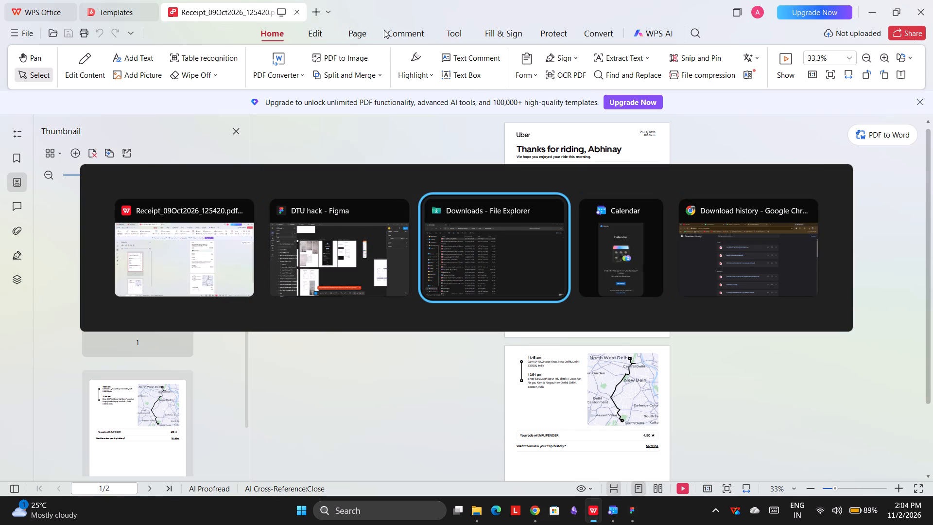
{"action": "double_click", "coordinate": [238, 127]}
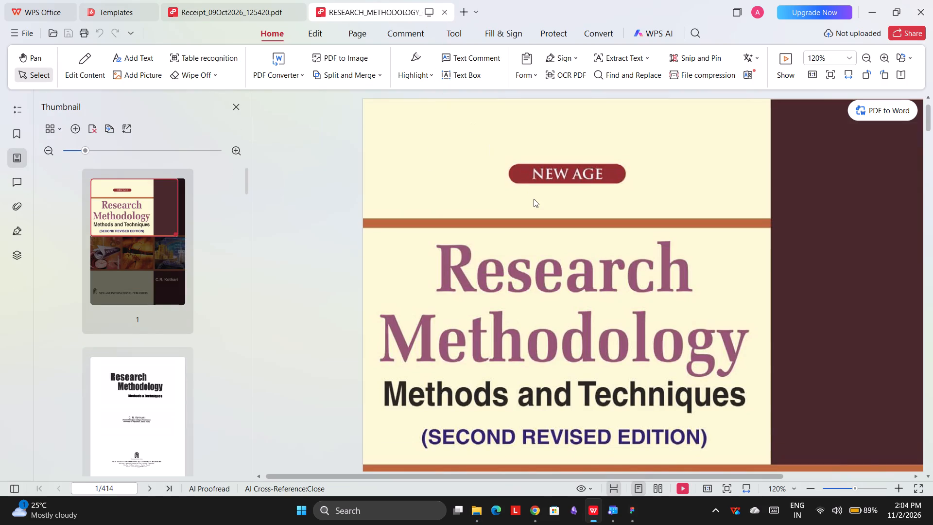
{"action": "left_click", "coordinate": [932, 2]}
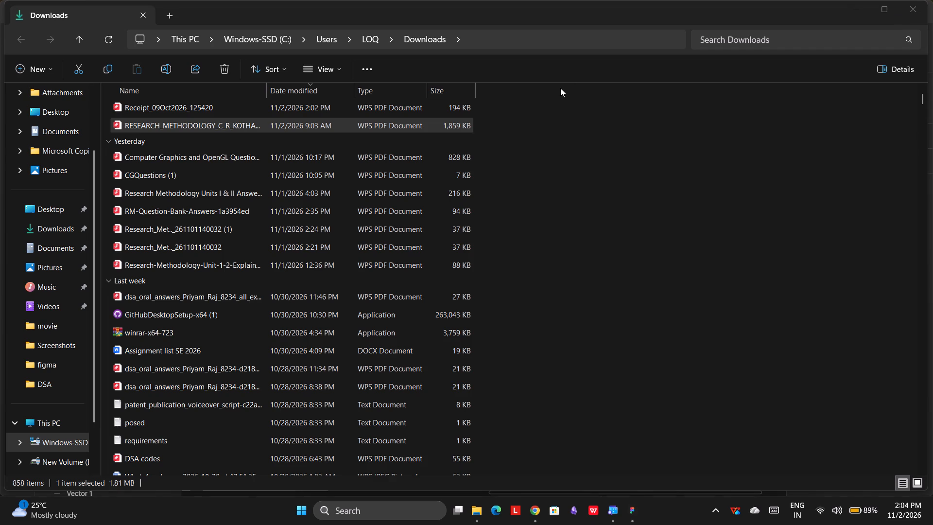
{"action": "scroll", "coordinate": [364, 189], "scroll_direction": "up", "scroll_amount": 5}
{"action": "left_click", "coordinate": [368, 127]}
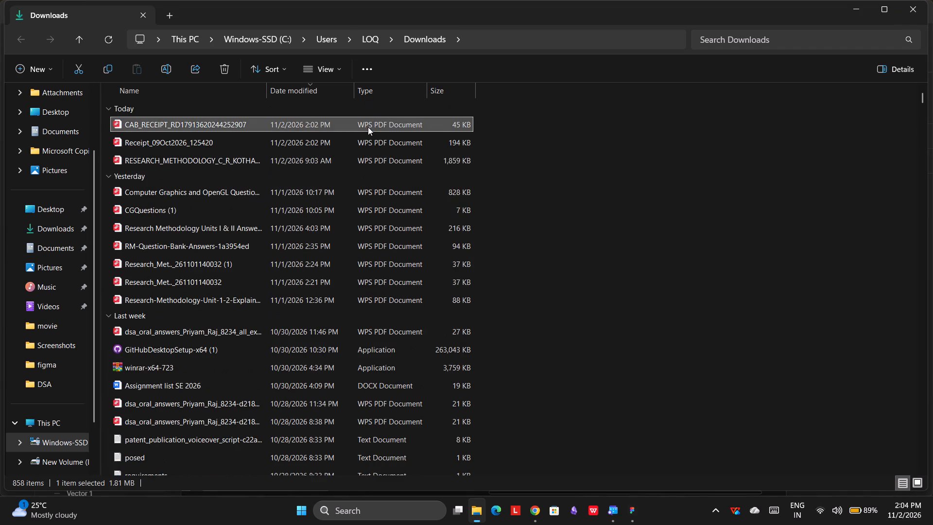
{"action": "triple_click", "coordinate": [366, 143]}
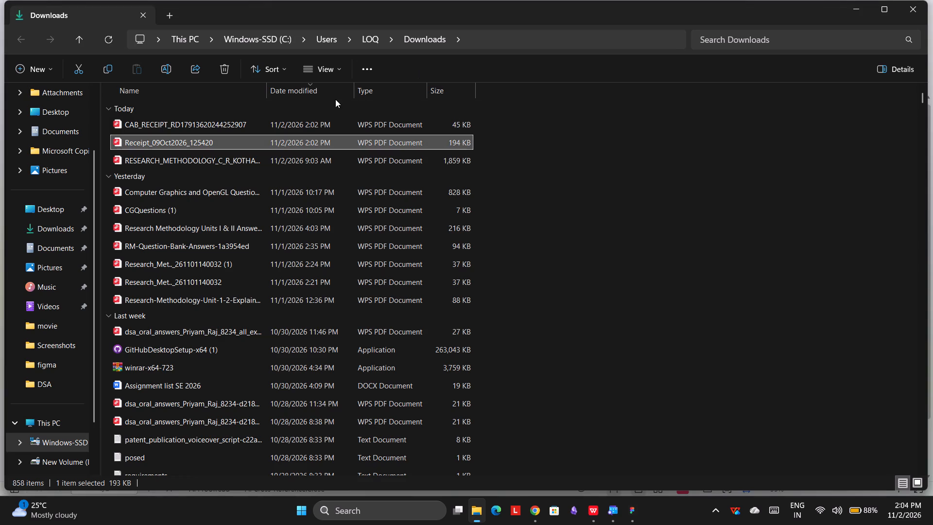
{"action": "triple_click", "coordinate": [359, 118]}
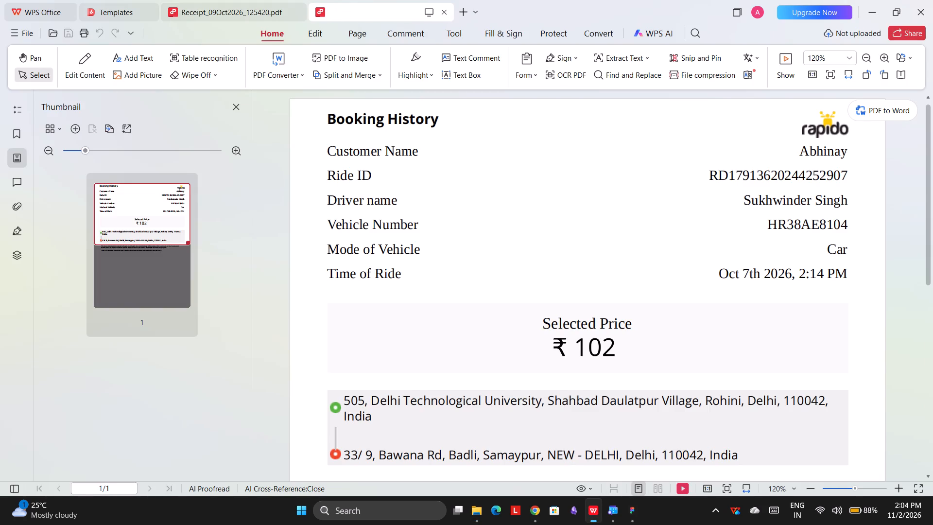
Examine the whole Rapido receipt, from its ride details down to the footnotes, at different magnifications.
{"action": "scroll", "coordinate": [494, 247], "scroll_direction": "down", "scroll_amount": 1}
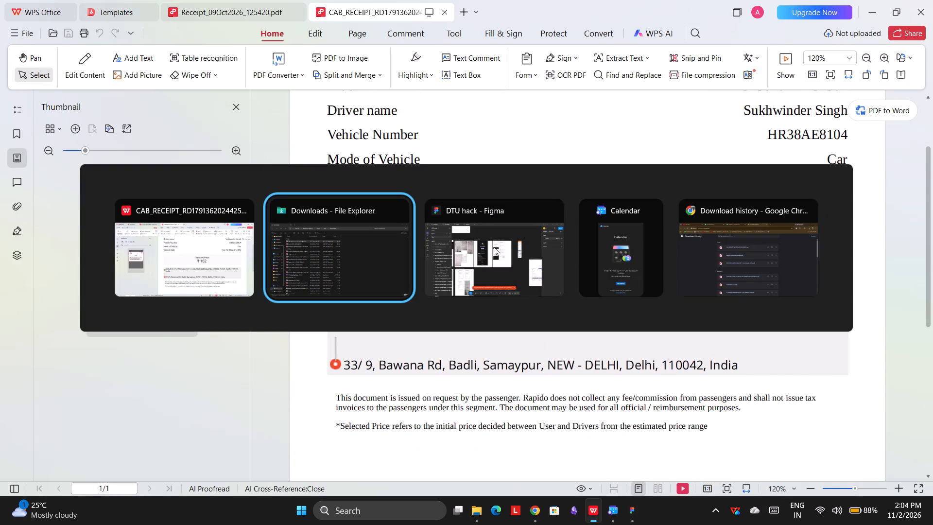
{"action": "scroll", "coordinate": [545, 314], "scroll_direction": "down", "scroll_amount": 1}
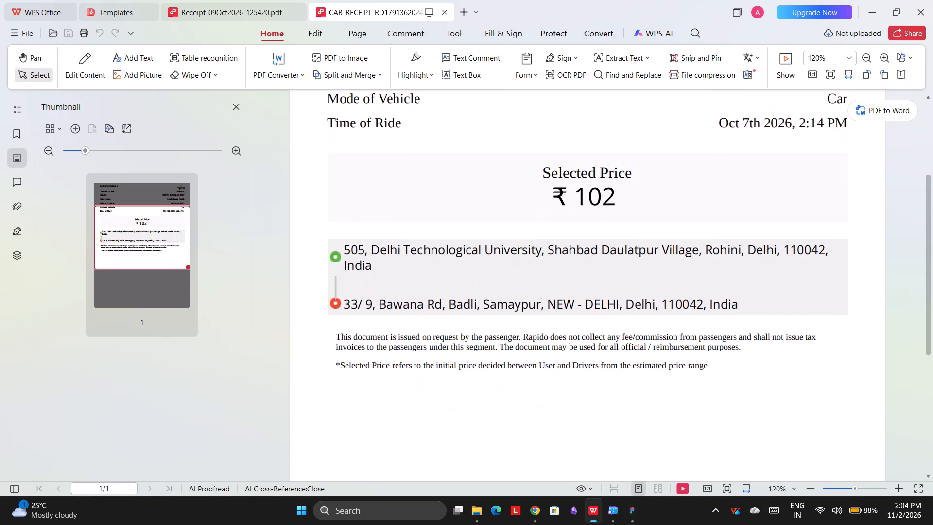
{"action": "scroll", "coordinate": [545, 314], "scroll_direction": "down", "scroll_amount": 1}
{"action": "scroll", "coordinate": [545, 314], "scroll_direction": "down", "scroll_amount": 5, "text": "ctrl"}
{"action": "scroll", "coordinate": [545, 314], "scroll_direction": "up", "scroll_amount": 1}
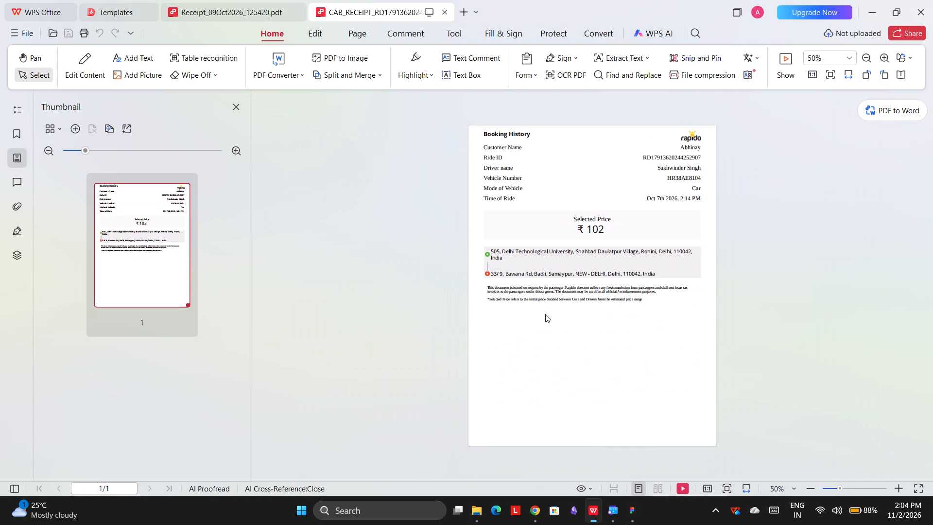
{"action": "scroll", "coordinate": [545, 314], "scroll_direction": "up", "scroll_amount": 2, "text": "ctrl"}
{"action": "scroll", "coordinate": [545, 314], "scroll_direction": "up", "scroll_amount": 1}
{"action": "scroll", "coordinate": [545, 314], "scroll_direction": "up", "scroll_amount": 2, "text": "ctrl"}
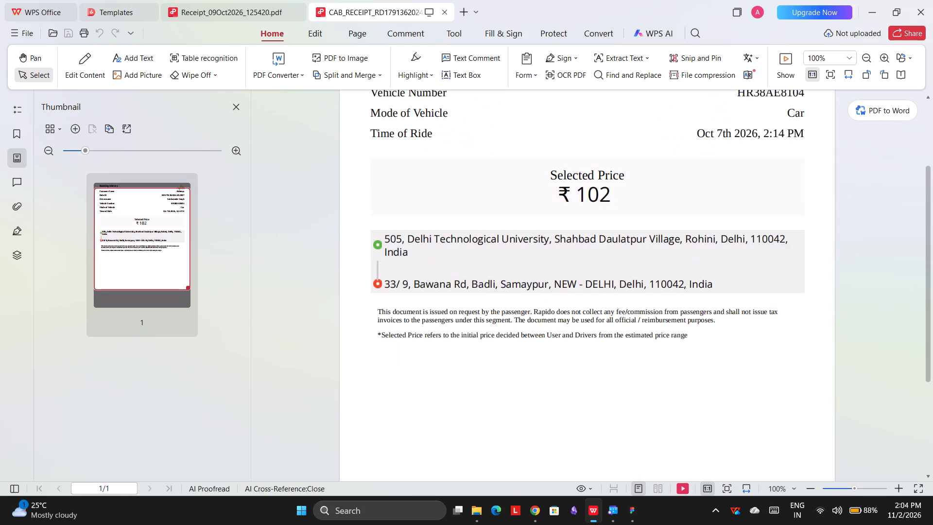
{"action": "scroll", "coordinate": [545, 314], "scroll_direction": "up", "scroll_amount": 2}
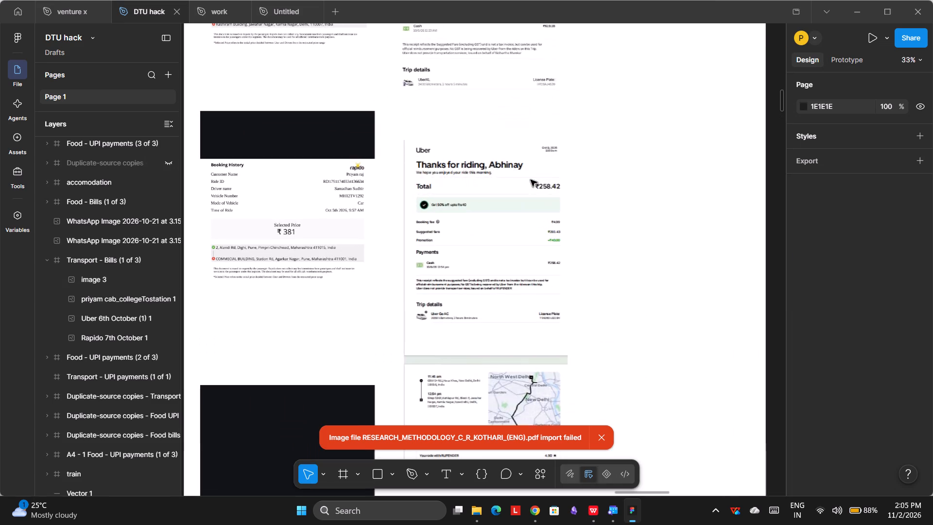
In Figma, examine the receipts already in the Transport - Bills (1 of 3) frame and the free space around them.
{"action": "scroll", "coordinate": [531, 180], "scroll_direction": "down", "scroll_amount": 2}
{"action": "scroll", "coordinate": [363, 306], "scroll_direction": "down", "scroll_amount": 1}
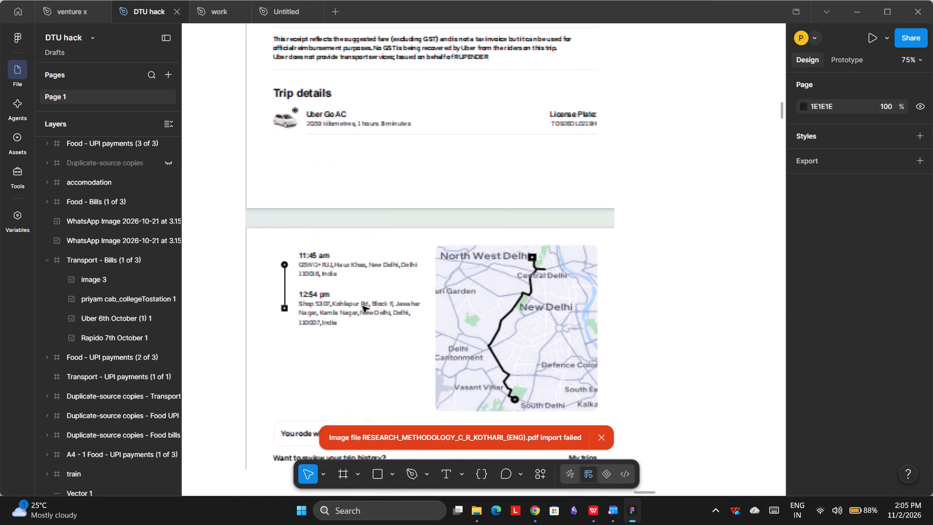
{"action": "scroll", "coordinate": [363, 306], "scroll_direction": "down", "scroll_amount": 1}
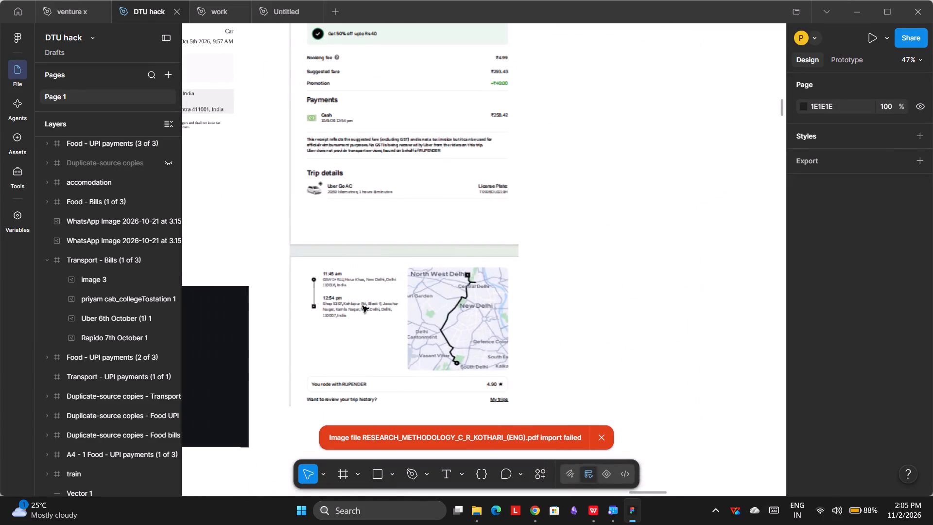
{"action": "scroll", "coordinate": [363, 306], "scroll_direction": "right", "scroll_amount": 1}
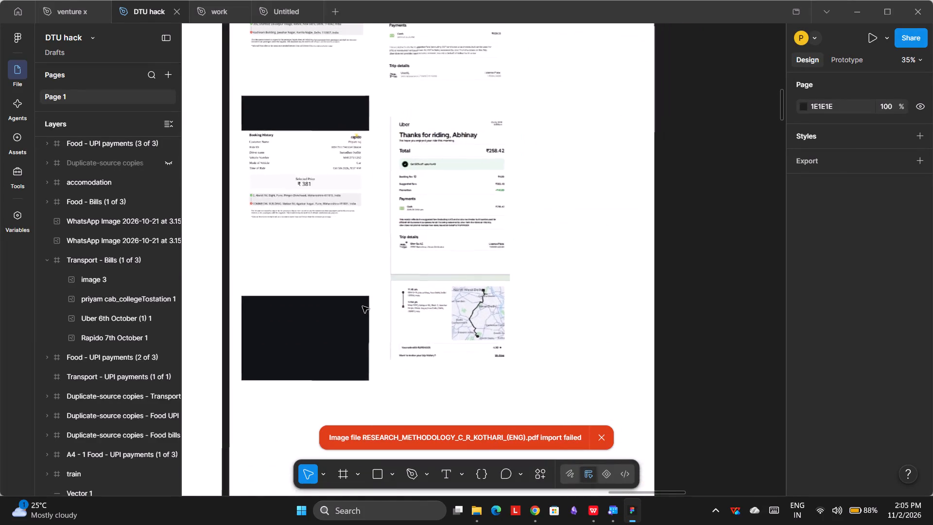
{"action": "scroll", "coordinate": [363, 306], "scroll_direction": "up", "scroll_amount": 3}
{"action": "scroll", "coordinate": [363, 306], "scroll_direction": "down", "scroll_amount": 2}
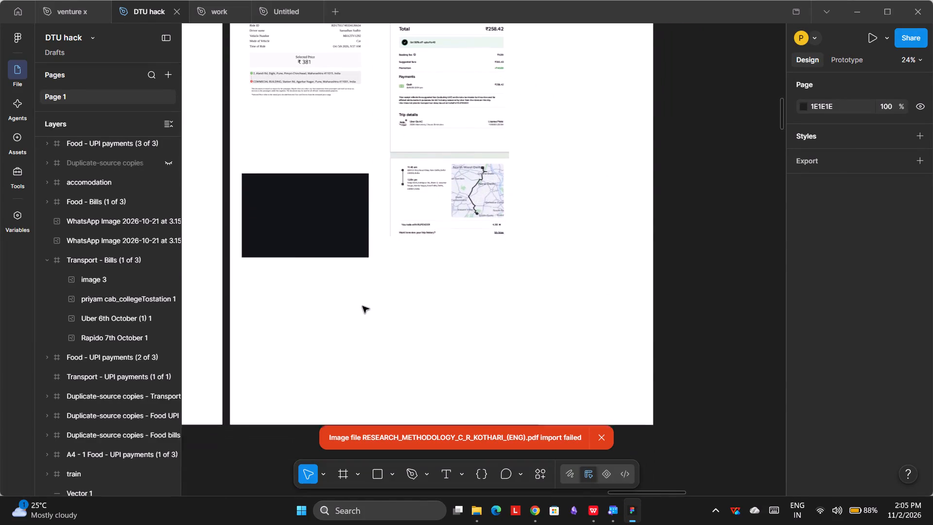
{"action": "scroll", "coordinate": [363, 306], "scroll_direction": "up", "scroll_amount": 1}
{"action": "scroll", "coordinate": [363, 306], "scroll_direction": "right", "scroll_amount": 1}
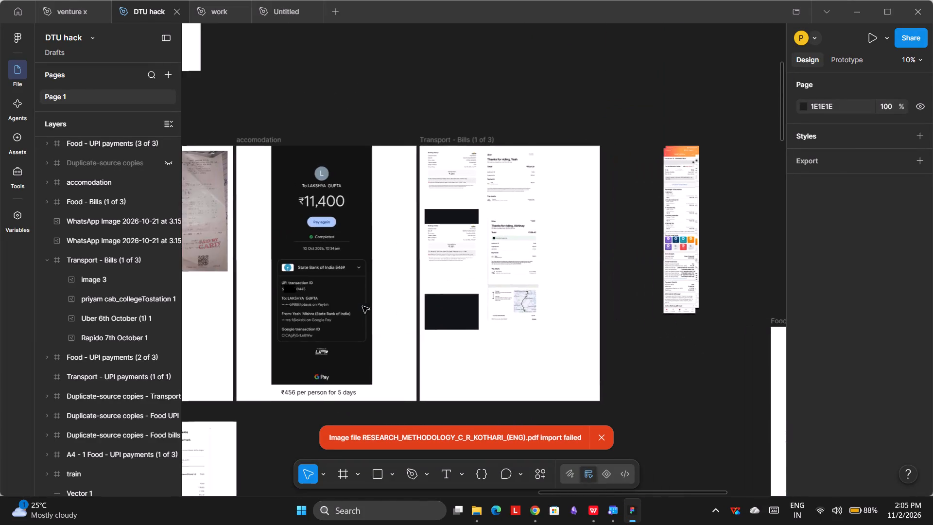
{"action": "scroll", "coordinate": [363, 306], "scroll_direction": "right", "scroll_amount": 1}
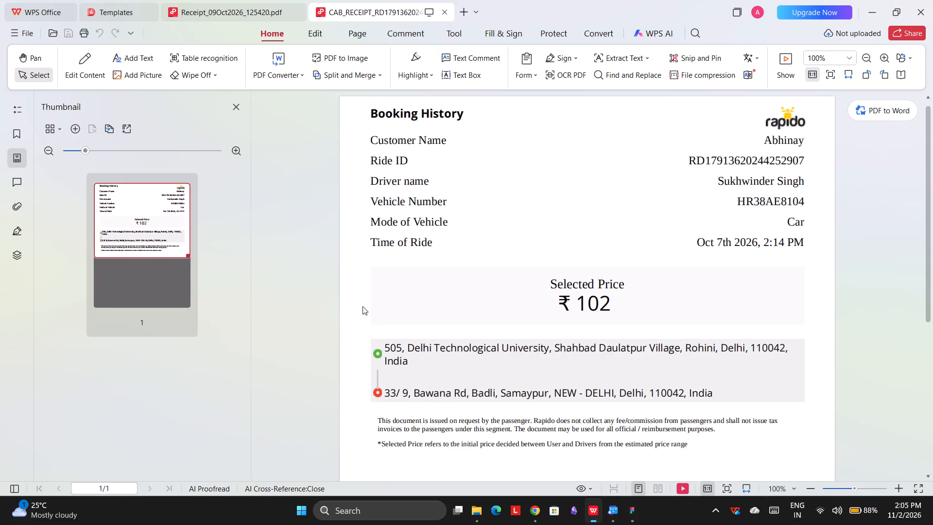
In WPS Office, capture a screenshot of the Rapido receipt at 100%, from the Booking History heading through the Selected Price footnote.
{"action": "scroll", "coordinate": [416, 178], "scroll_direction": "down", "scroll_amount": 1, "text": "ctrl"}
{"action": "scroll", "coordinate": [416, 178], "scroll_direction": "up", "scroll_amount": 3, "text": "ctrl"}
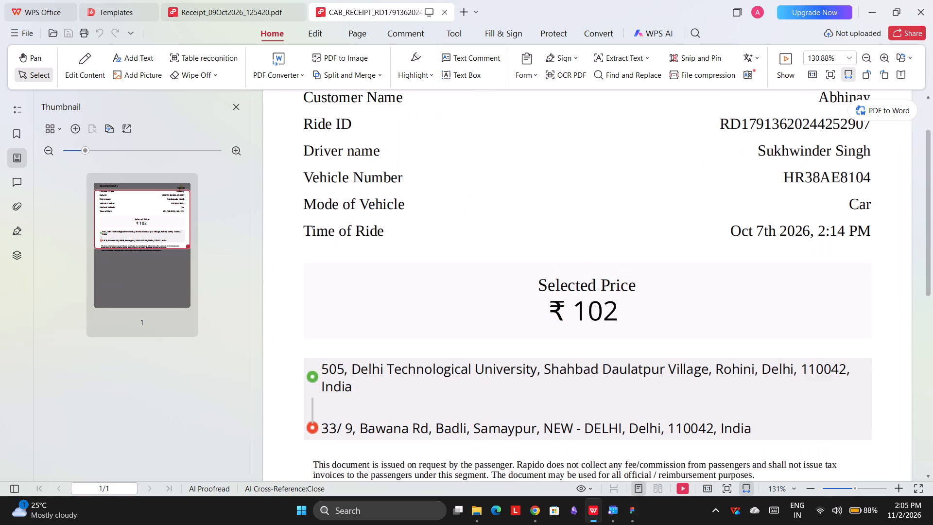
{"action": "scroll", "coordinate": [416, 178], "scroll_direction": "left", "scroll_amount": 2}
{"action": "scroll", "coordinate": [416, 178], "scroll_direction": "down", "scroll_amount": 2, "text": "ctrl"}
{"action": "scroll", "coordinate": [416, 180], "scroll_direction": "up", "scroll_amount": 1}
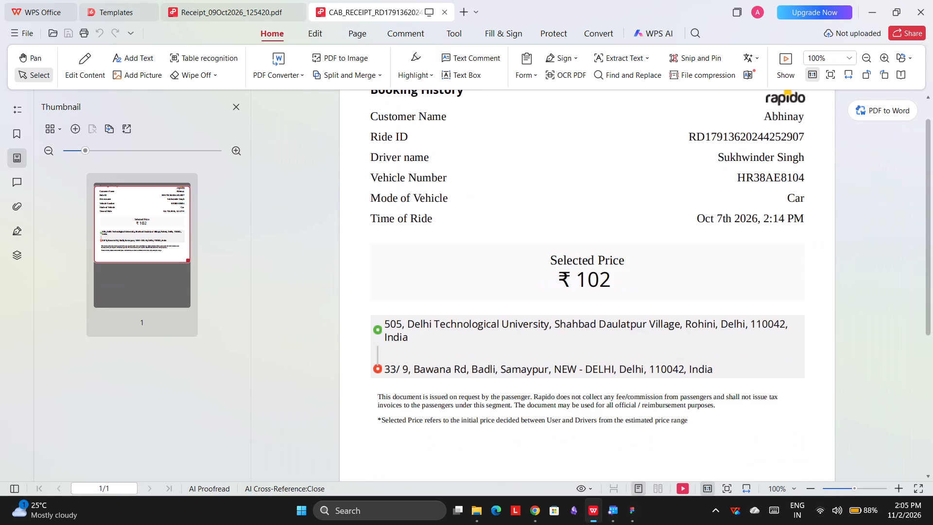
{"action": "scroll", "coordinate": [416, 180], "scroll_direction": "up", "scroll_amount": 2}
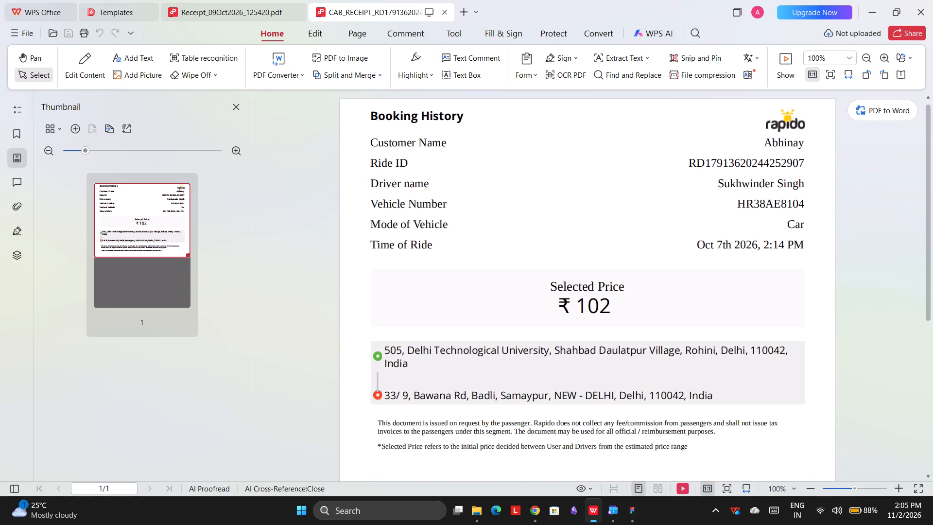
{"action": "key", "text": "Print"}
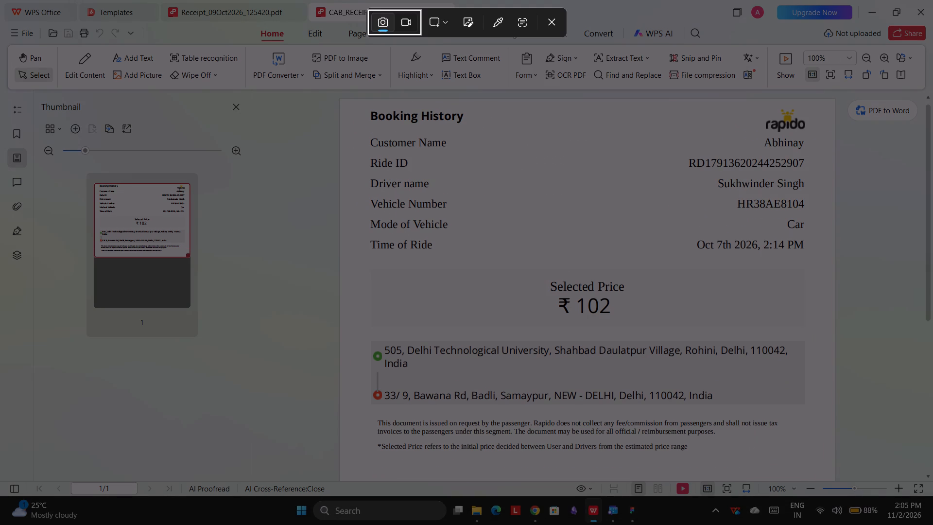
{"action": "left_click_drag", "start_coordinate": [347, 96], "coordinate": [793, 502]}
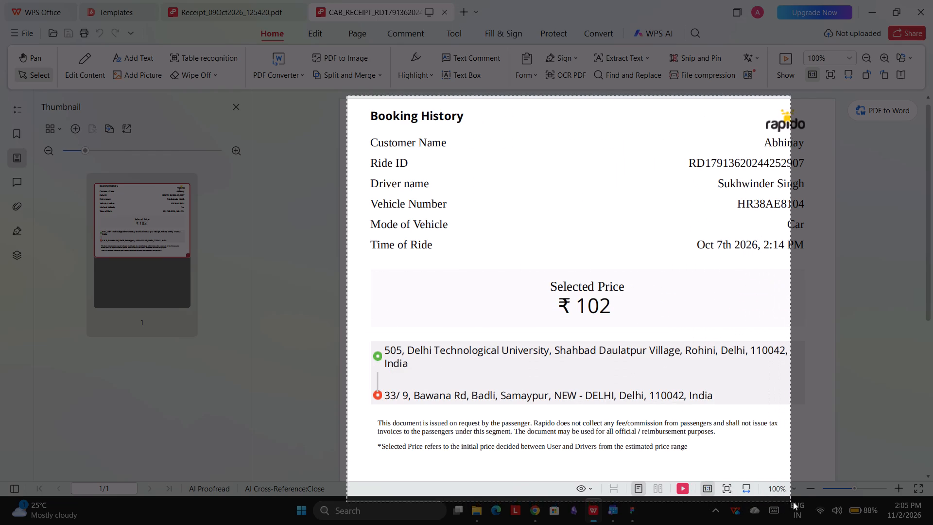
{"action": "left_click_drag", "start_coordinate": [793, 502], "coordinate": [829, 463]}
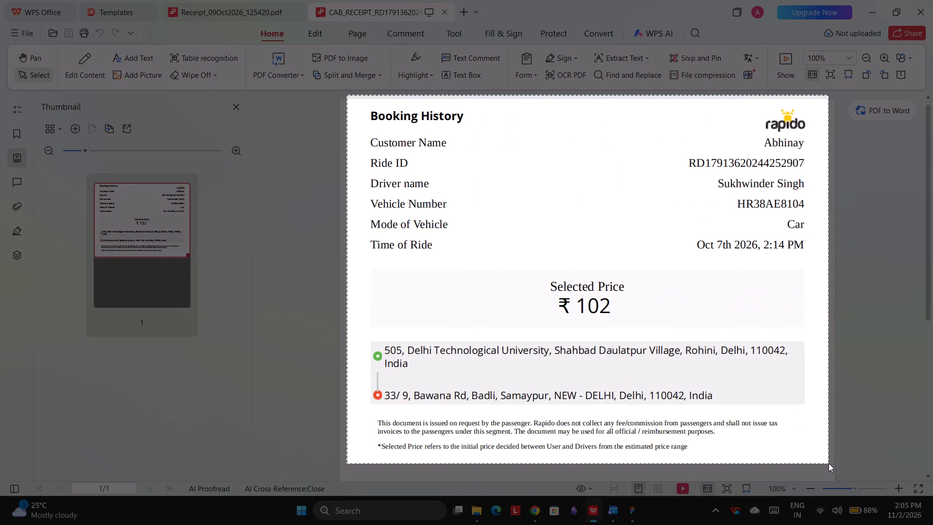
{"action": "left_click_drag", "start_coordinate": [829, 463], "coordinate": [833, 462]}
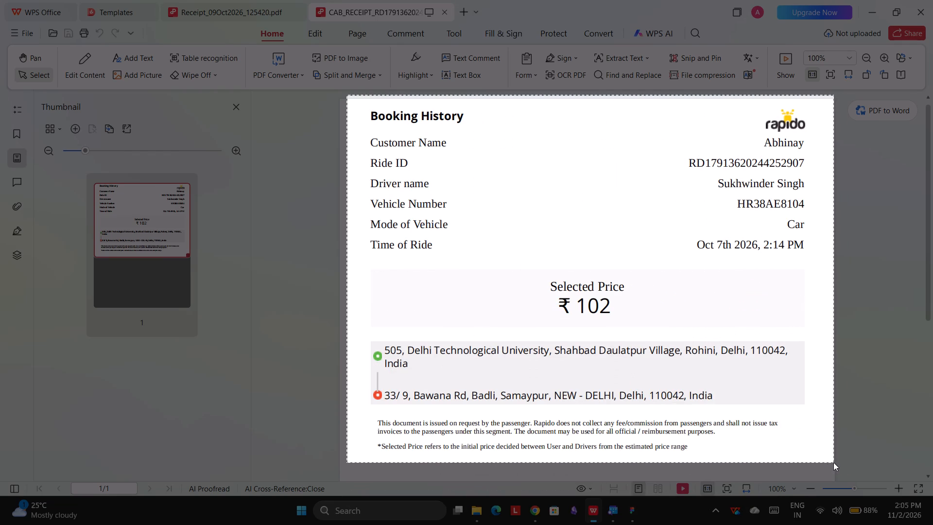
{"action": "left_click_drag", "start_coordinate": [833, 462], "coordinate": [833, 461]}
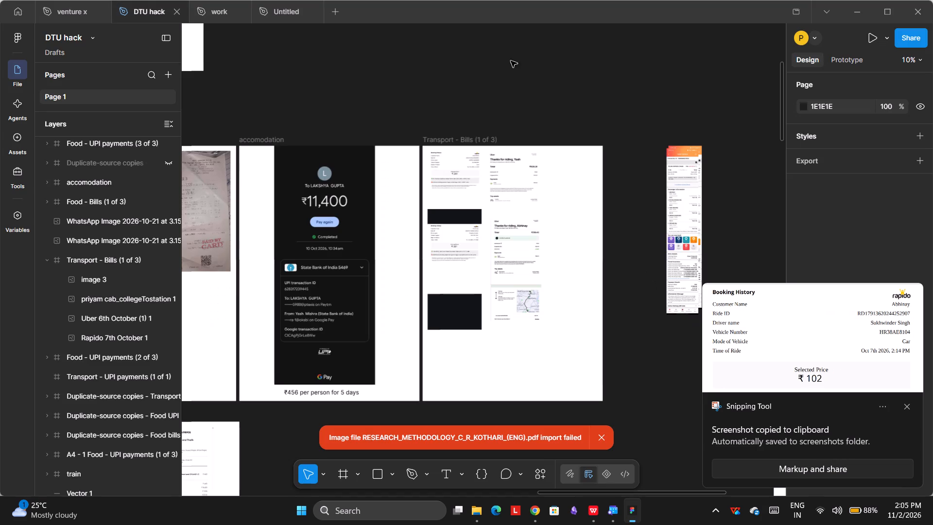
In Figma, paste the captured Rapido receipt into the Transport - Bills (1 of 3) frame and place it at about X 85, Y 3105.
{"action": "left_click", "coordinate": [467, 137]}
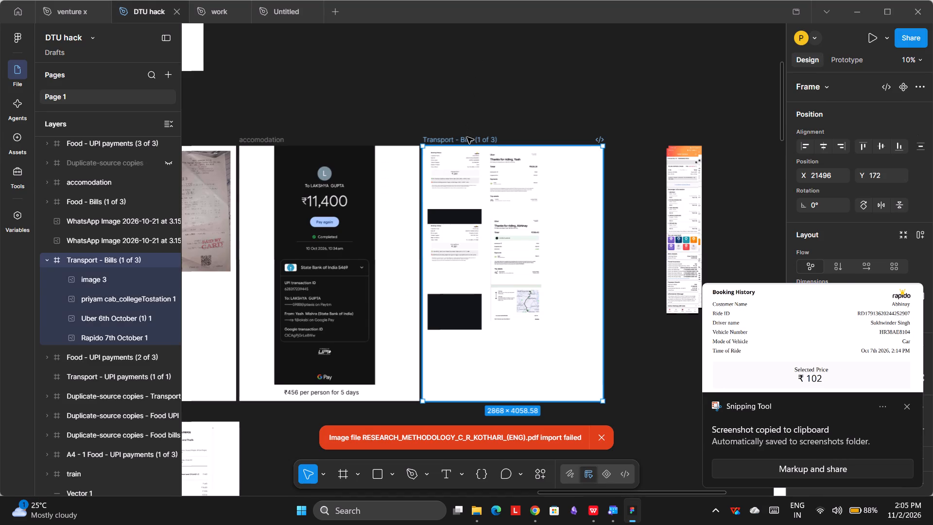
{"action": "key", "text": "ctrl+v"}
{"action": "left_click_drag", "start_coordinate": [493, 262], "coordinate": [480, 350]}
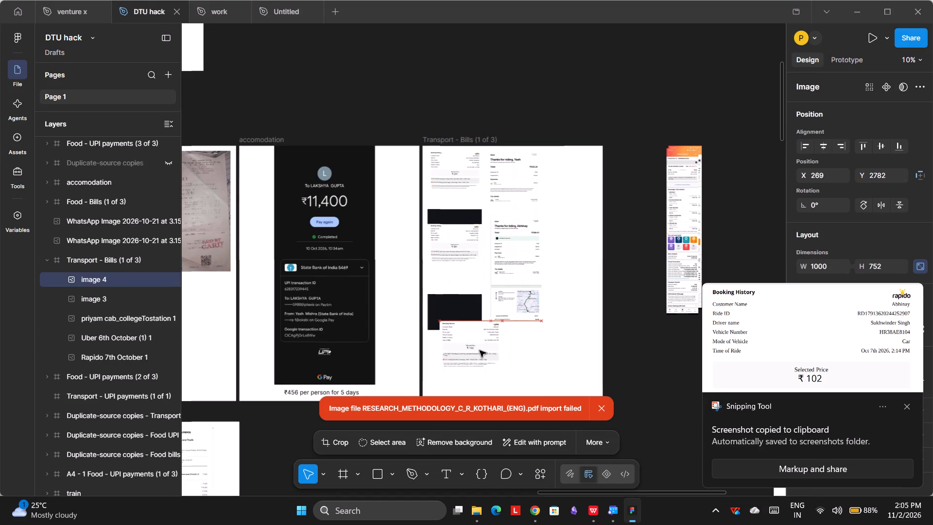
{"action": "left_click_drag", "start_coordinate": [480, 350], "coordinate": [470, 367]}
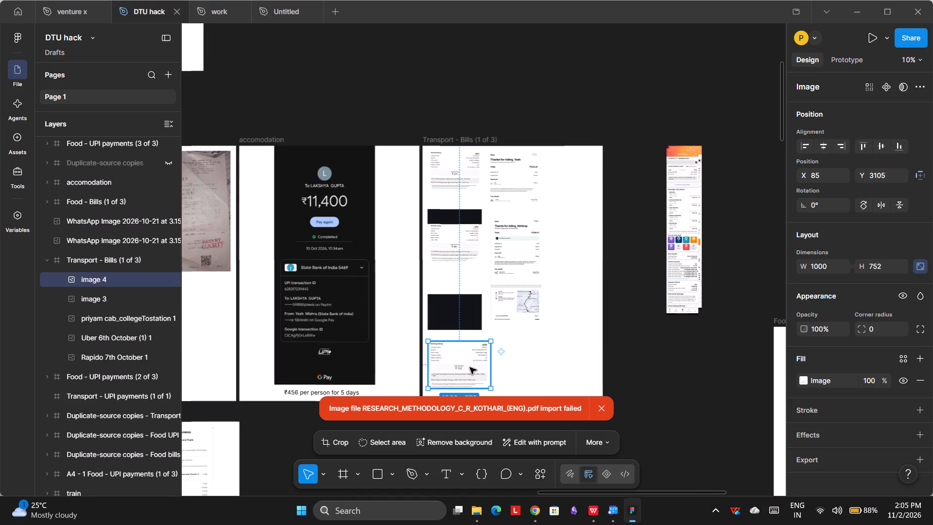
{"action": "left_click", "coordinate": [597, 408]}
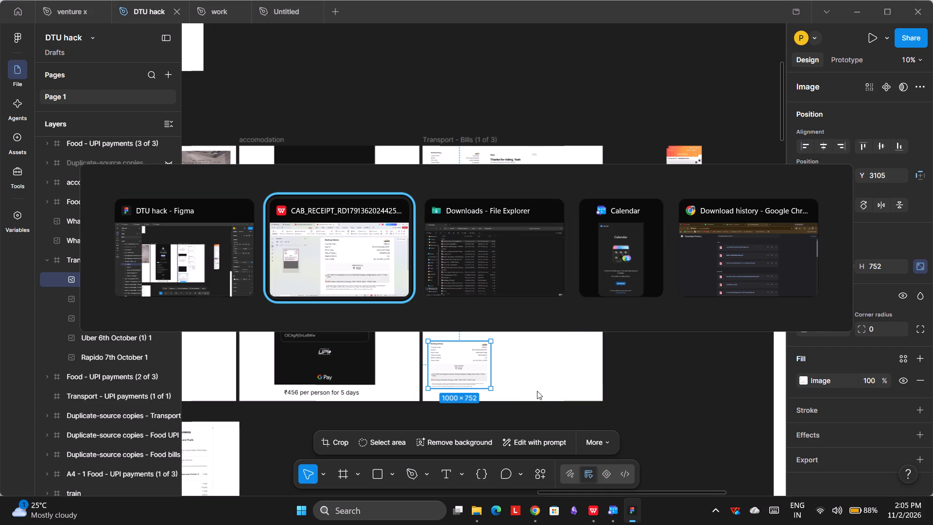
Close the WPS Office window showing the Rapido cab receipt.
{"action": "left_click", "coordinate": [932, 0]}
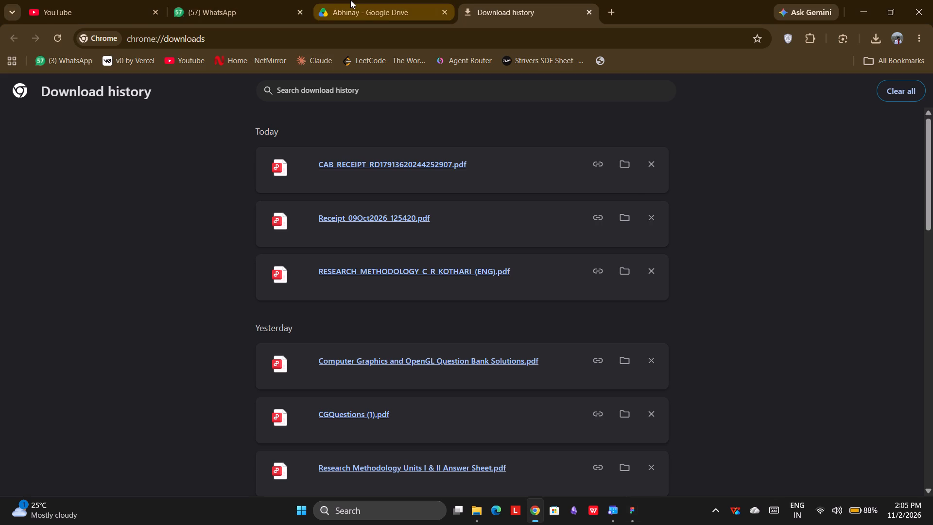
In Google Drive, open the Nilesh and Yash folder under transport expenses and examine the receipt files it contains.
{"action": "left_click", "coordinate": [350, 0]}
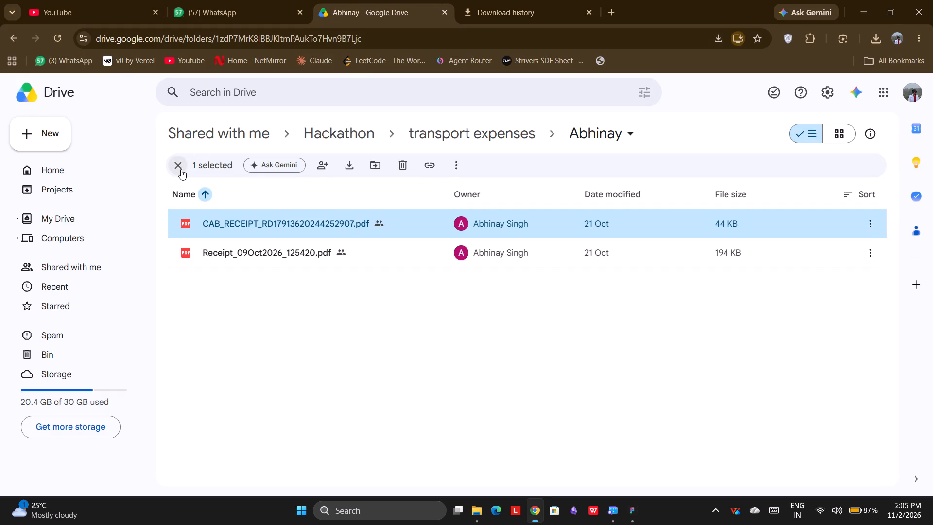
{"action": "left_click", "coordinate": [181, 169]}
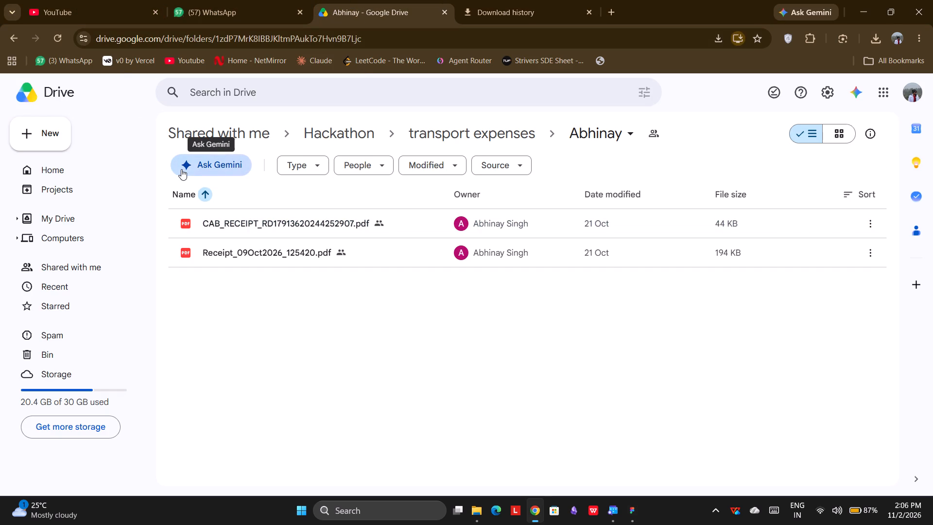
{"action": "left_click", "coordinate": [20, 45]}
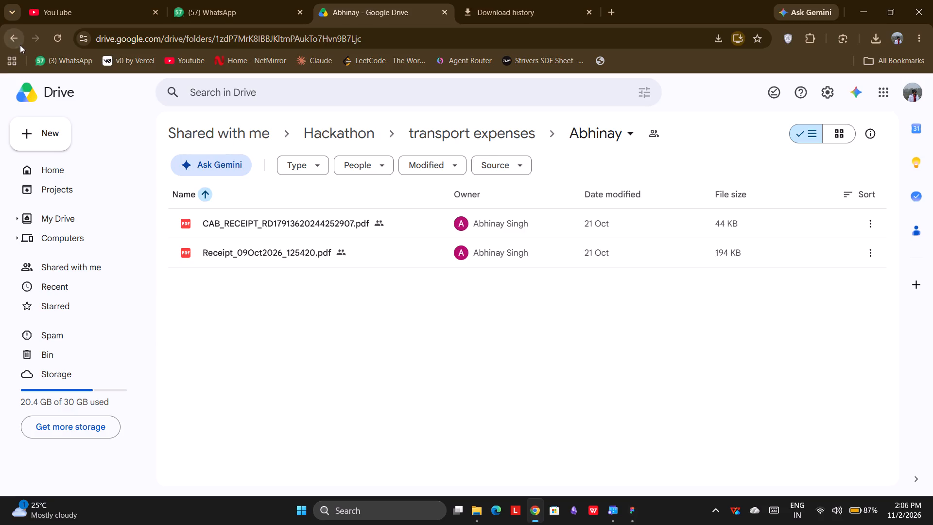
{"action": "scroll", "coordinate": [20, 45], "scroll_direction": "right", "scroll_amount": 1}
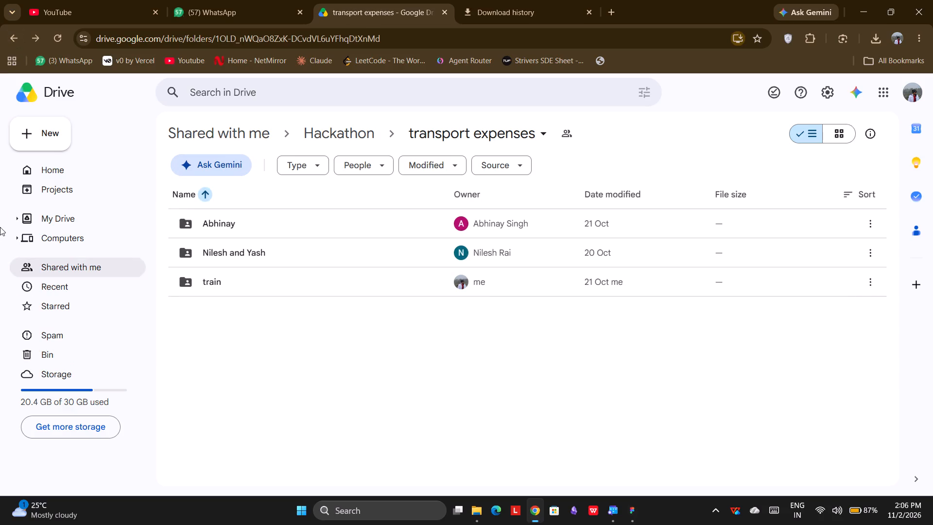
{"action": "double_click", "coordinate": [232, 257]}
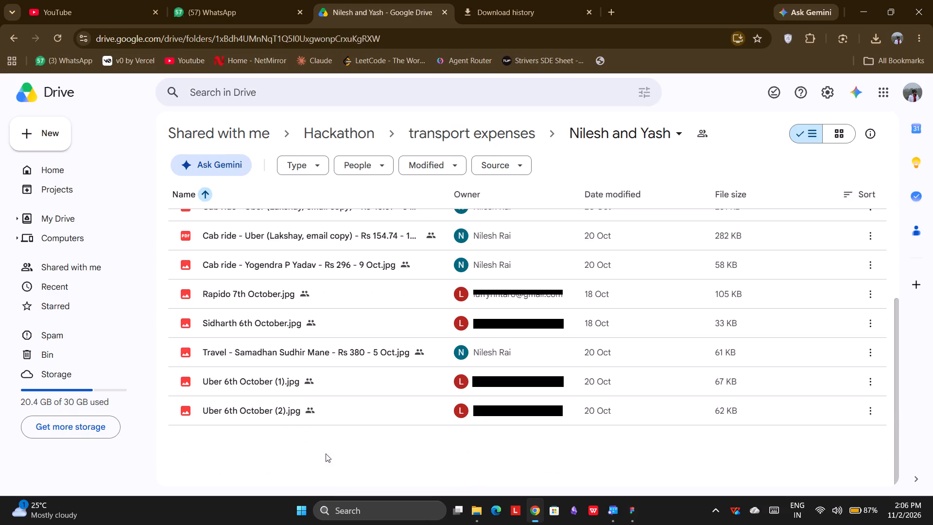
{"action": "left_click_drag", "start_coordinate": [318, 442], "coordinate": [359, 455]}
{"action": "scroll", "coordinate": [359, 455], "scroll_direction": "up", "scroll_amount": 9}
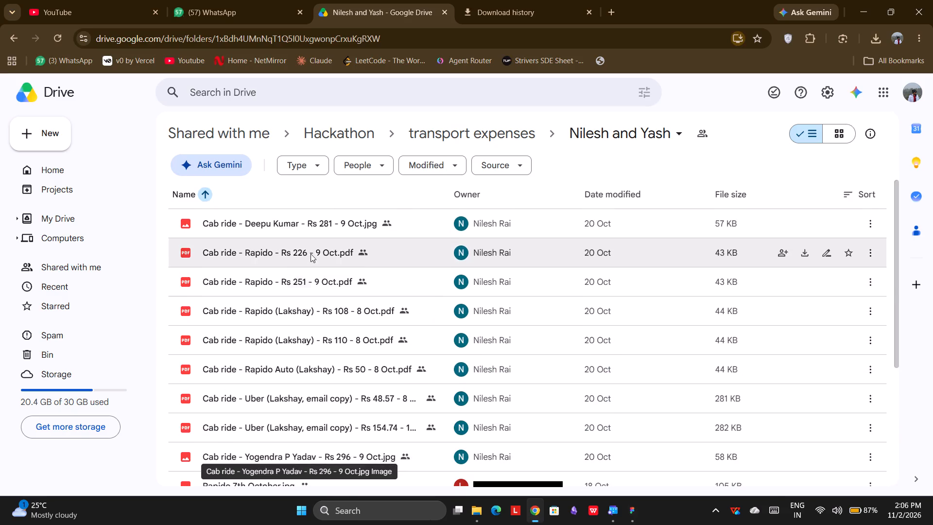
{"action": "left_click_drag", "start_coordinate": [317, 229], "coordinate": [545, 498]}
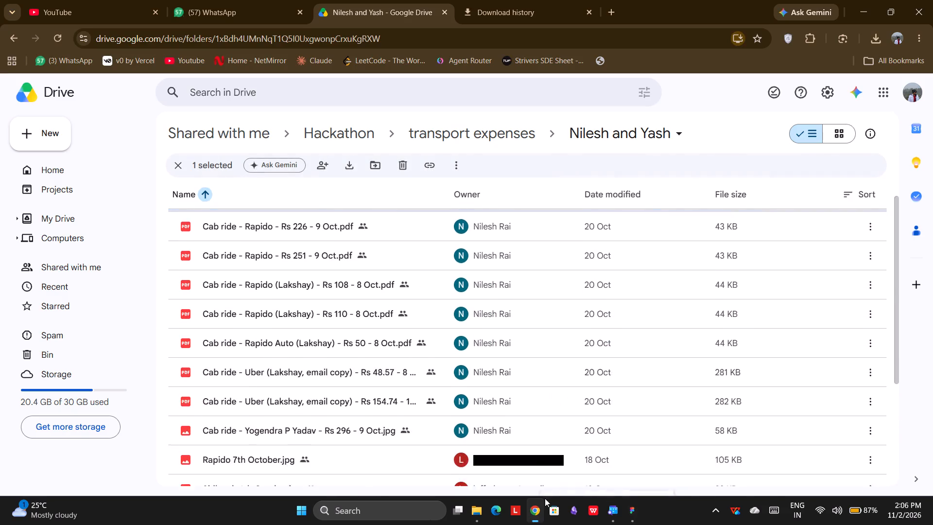
{"action": "left_click_drag", "start_coordinate": [545, 498], "coordinate": [608, 454]}
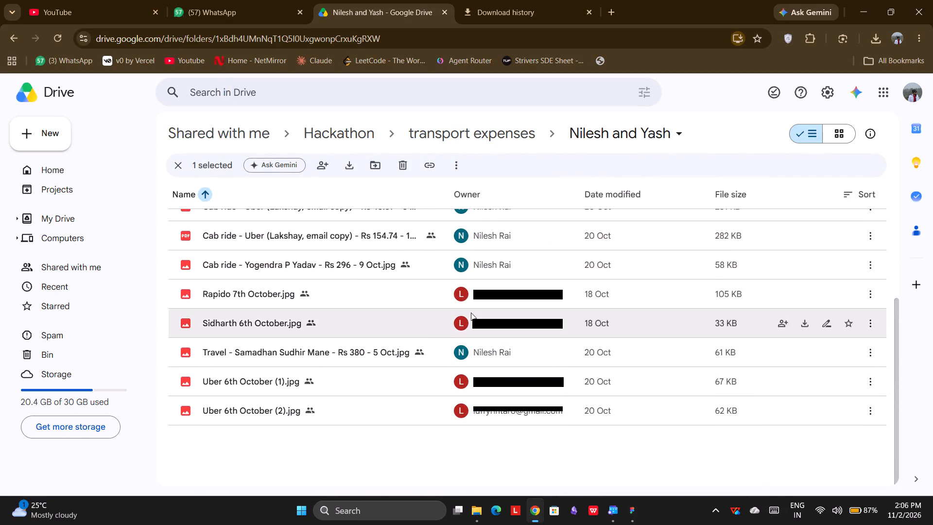
{"action": "scroll", "coordinate": [471, 313], "scroll_direction": "up", "scroll_amount": 8}
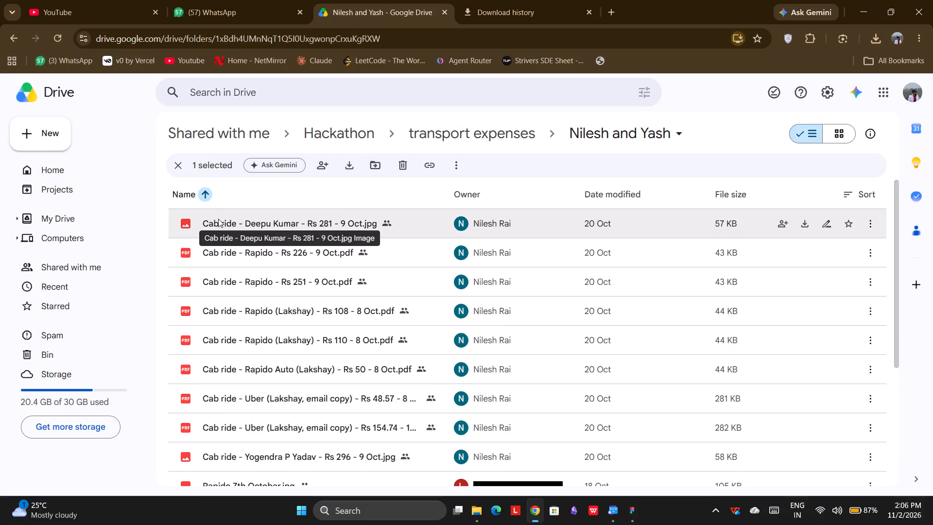
Preview the Rs 281 cab ride image dated 9 Oct and close the preview.
{"action": "left_click", "coordinate": [218, 219]}
{"action": "double_click", "coordinate": [218, 219]}
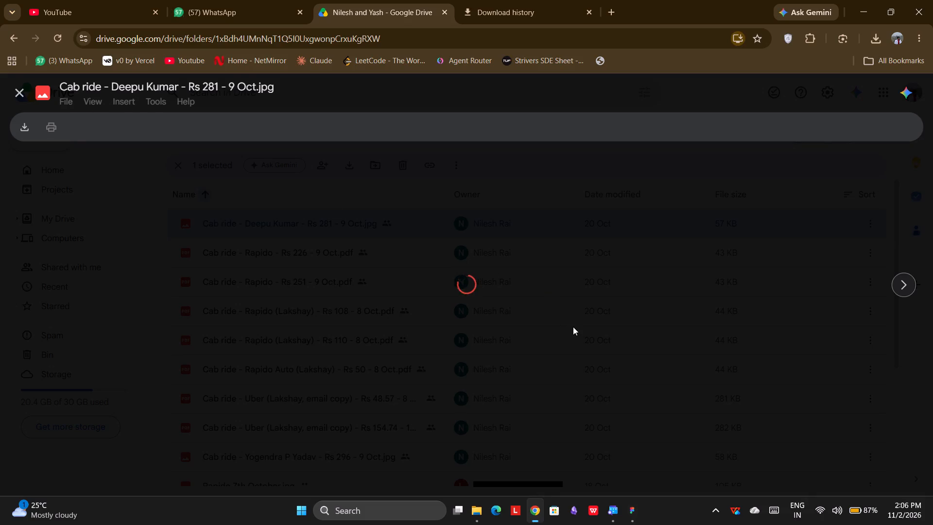
{"action": "left_click", "coordinate": [575, 254]}
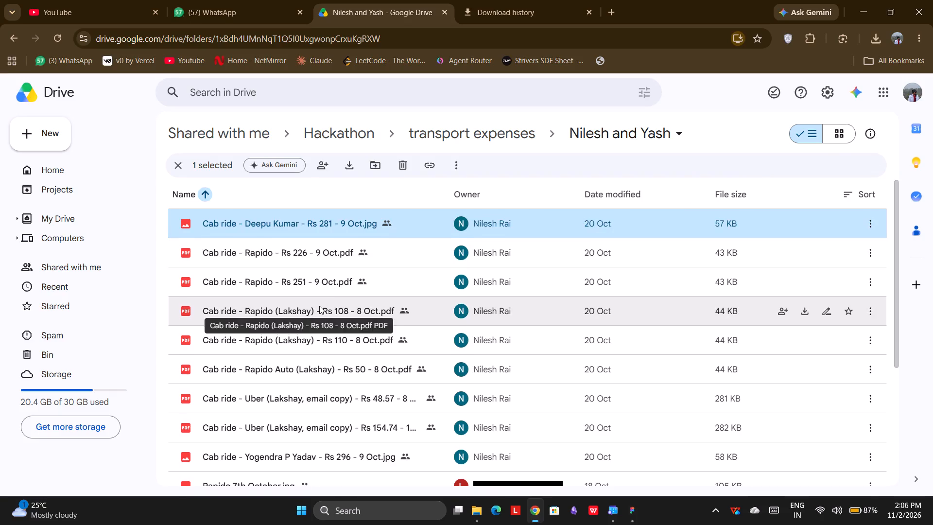
Preview the Uber email-copy receipt for Rs 154.74 dated 10 Oct, then close it and clear the file selection.
{"action": "scroll", "coordinate": [319, 306], "scroll_direction": "down", "scroll_amount": 2}
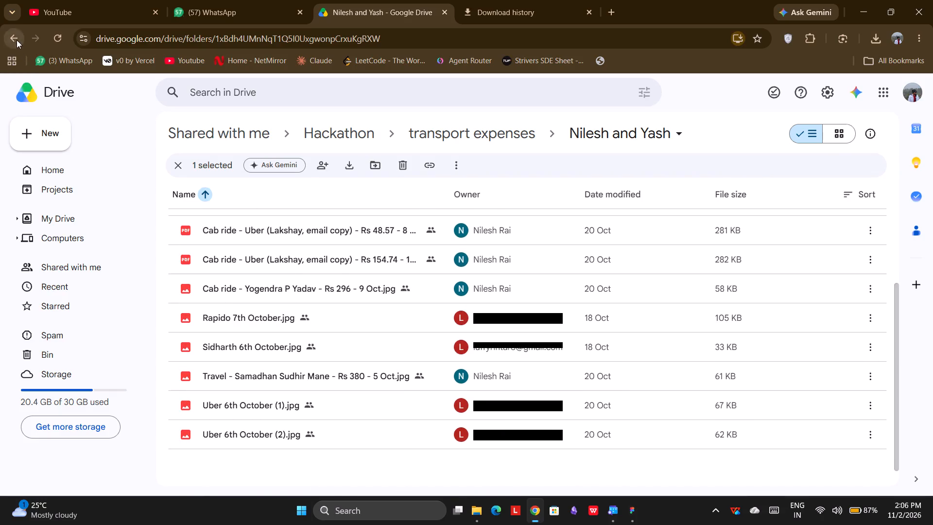
{"action": "double_click", "coordinate": [238, 253]}
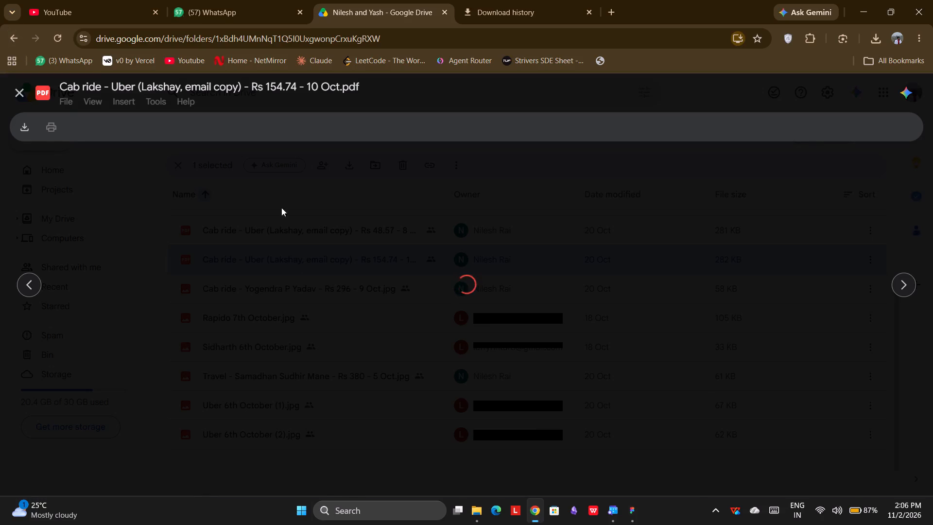
{"action": "scroll", "coordinate": [301, 241], "scroll_direction": "up", "scroll_amount": 1}
{"action": "scroll", "coordinate": [301, 241], "scroll_direction": "down", "scroll_amount": 2}
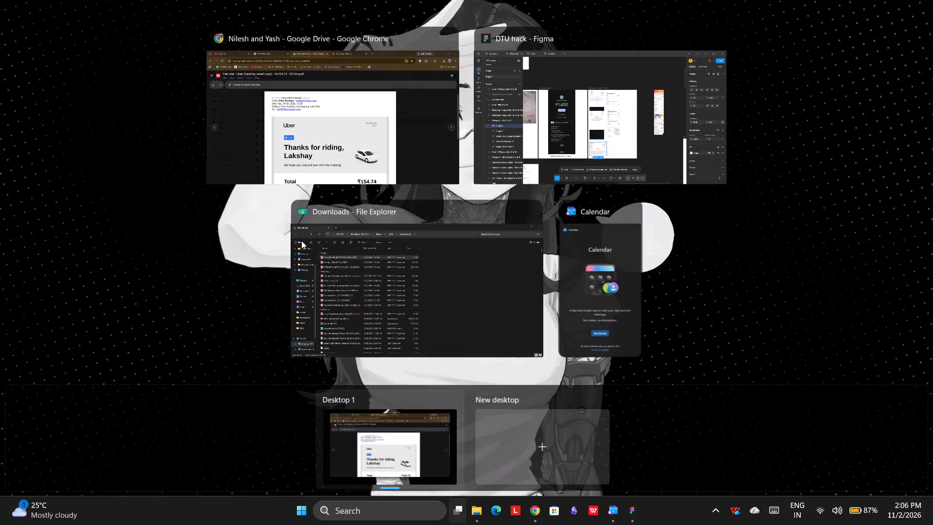
{"action": "scroll", "coordinate": [306, 247], "scroll_direction": "down", "scroll_amount": 1}
{"action": "left_click", "coordinate": [335, 150]}
{"action": "scroll", "coordinate": [338, 156], "scroll_direction": "up", "scroll_amount": 1}
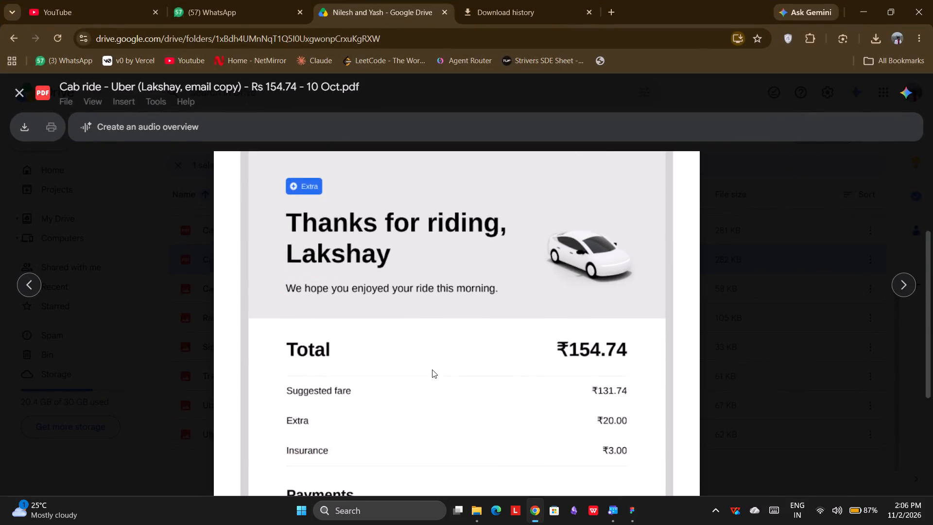
{"action": "left_click", "coordinate": [432, 369]}
{"action": "scroll", "coordinate": [432, 369], "scroll_direction": "left", "scroll_amount": 2}
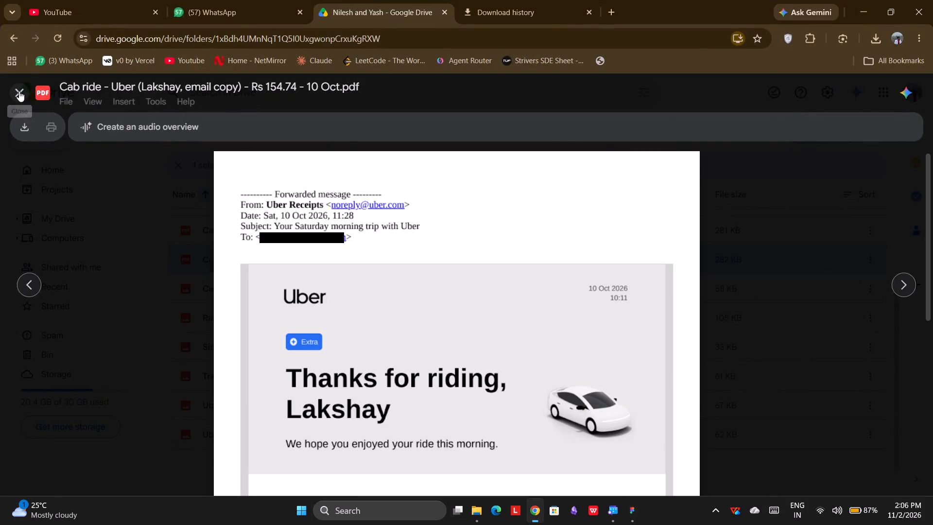
{"action": "left_click", "coordinate": [19, 91]}
{"action": "scroll", "coordinate": [30, 78], "scroll_direction": "right", "scroll_amount": 1}
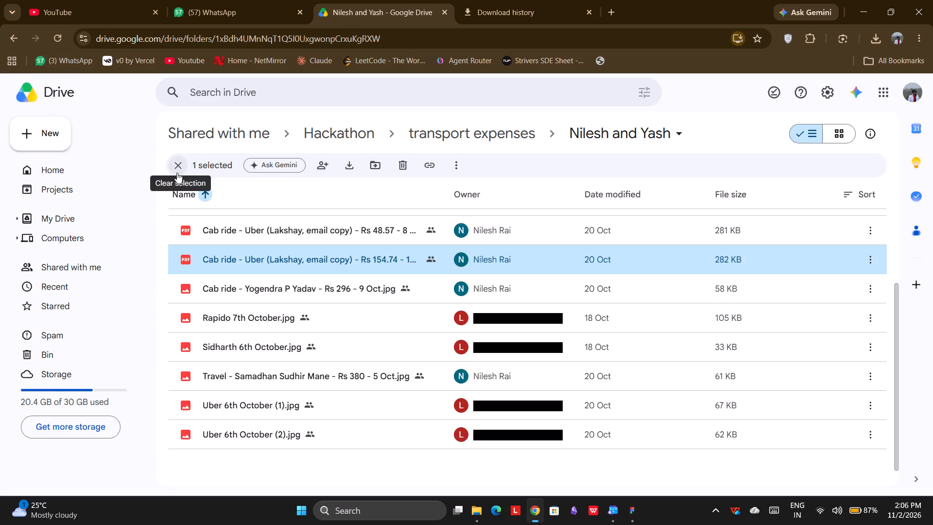
{"action": "left_click", "coordinate": [177, 173]}
Download the cab_collegeTostation image from the priyam folder inside the shared Hackathon folder.
{"action": "scroll", "coordinate": [177, 173], "scroll_direction": "right", "scroll_amount": 1}
{"action": "scroll", "coordinate": [173, 176], "scroll_direction": "left", "scroll_amount": 1}
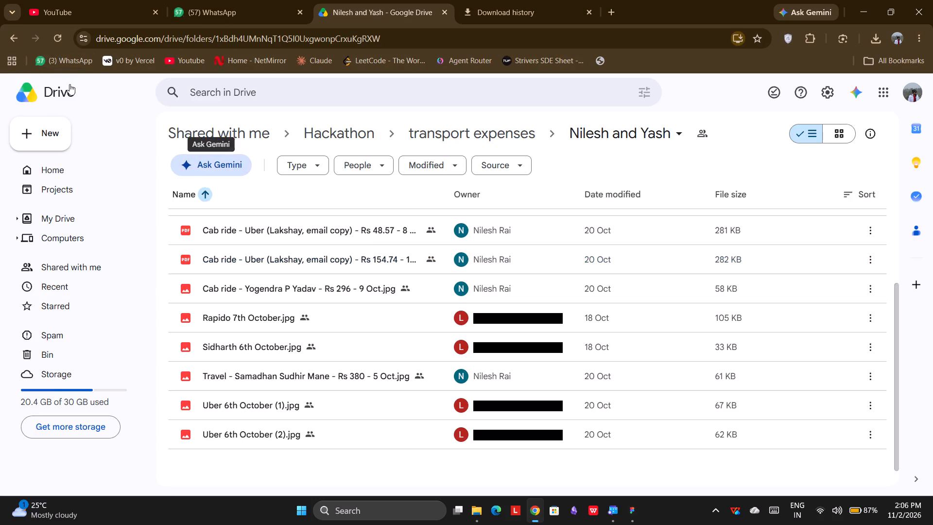
{"action": "scroll", "coordinate": [69, 84], "scroll_direction": "left", "scroll_amount": 1}
{"action": "left_click", "coordinate": [12, 37]}
{"action": "left_click", "coordinate": [12, 37]}
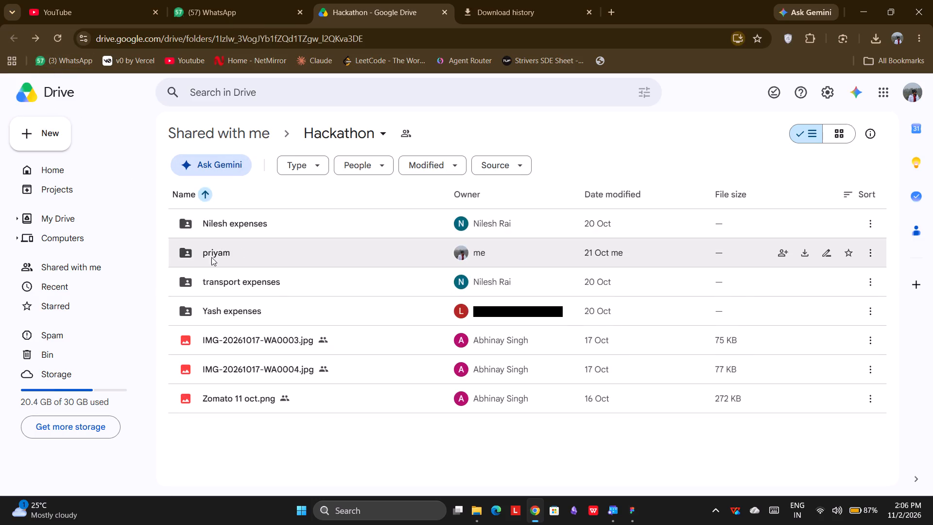
{"action": "double_click", "coordinate": [210, 257]}
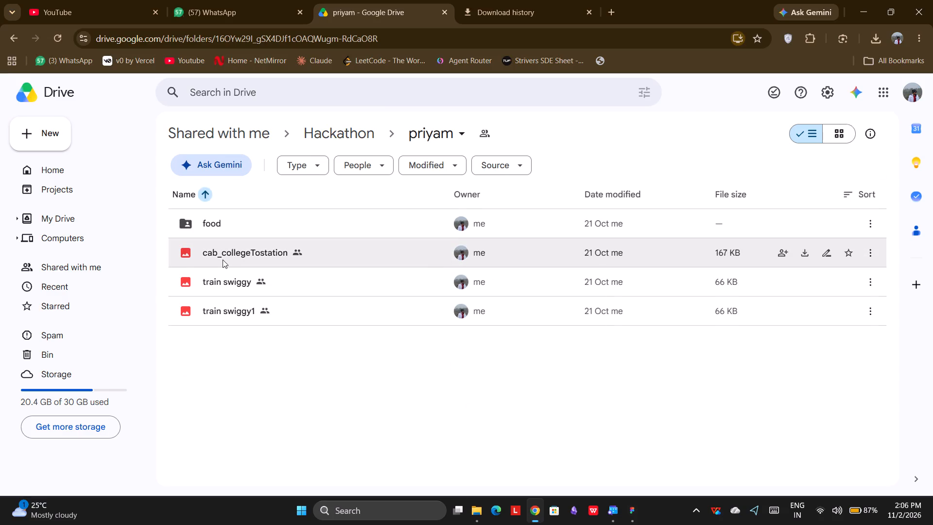
{"action": "left_click", "coordinate": [228, 252]}
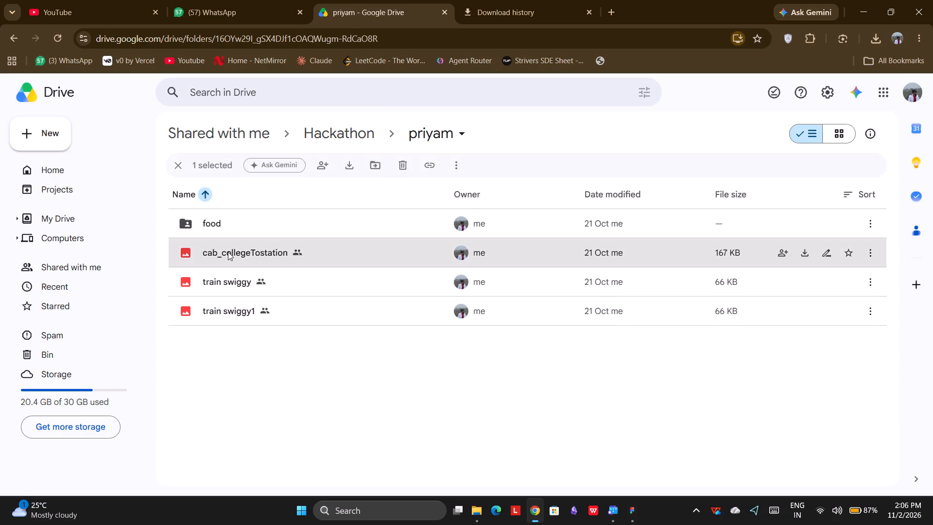
{"action": "left_click", "coordinate": [806, 251]}
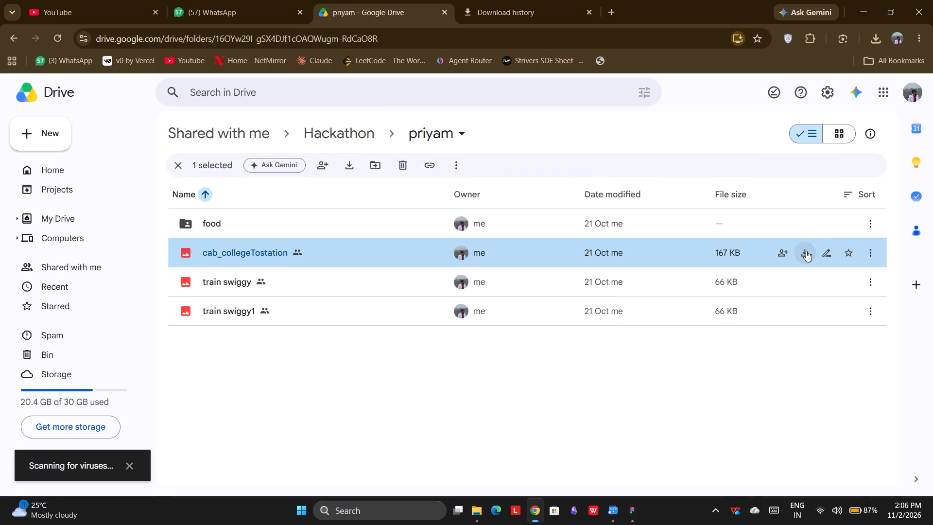
{"action": "left_click", "coordinate": [218, 222]}
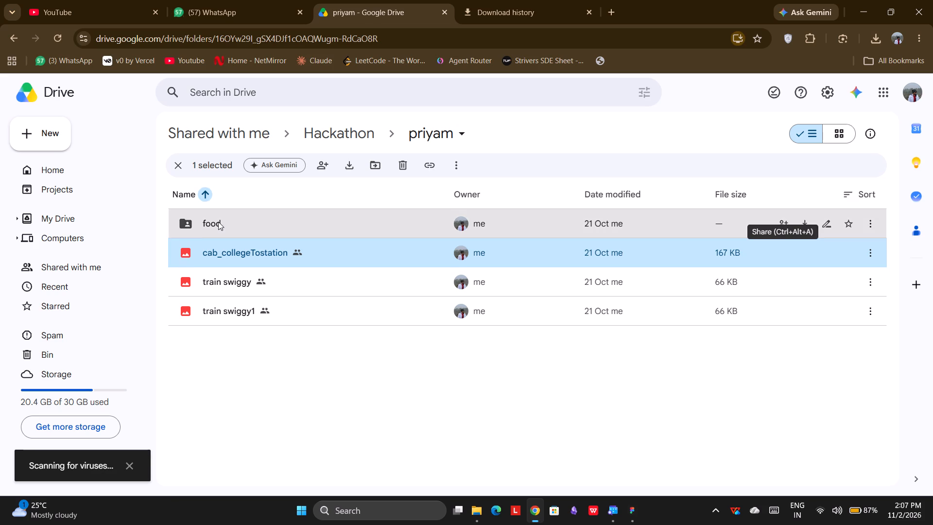
{"action": "left_click", "coordinate": [268, 289]}
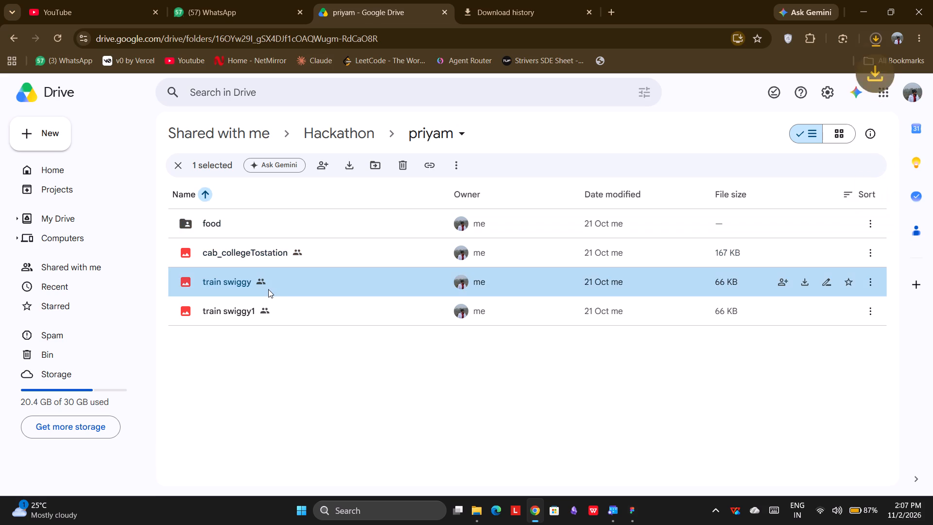
Bring the downloaded cab_collegeTostation image into Figma and place it in the Transport - Bills (1 of 3) frame at about X 1085, Y 2926.
{"action": "left_click", "coordinate": [875, 47]}
{"action": "left_click_drag", "start_coordinate": [788, 101], "coordinate": [736, 425]}
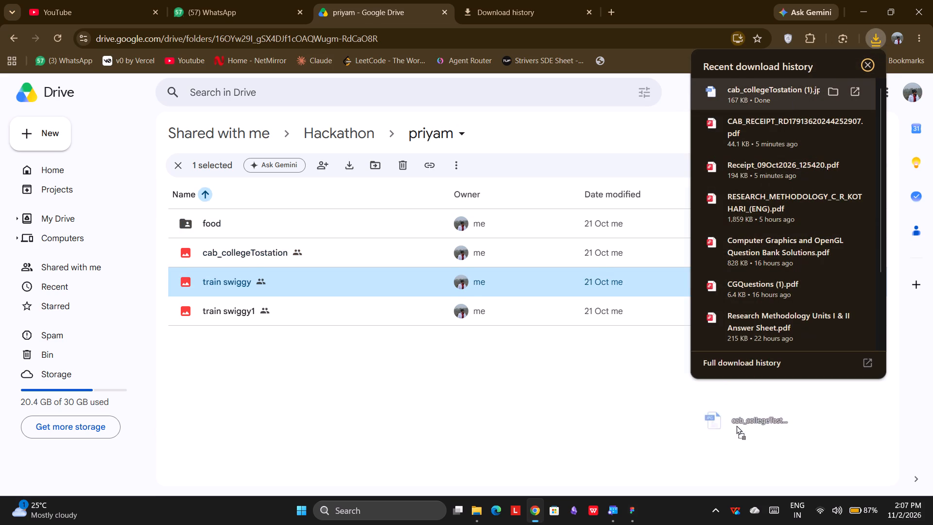
{"action": "left_click_drag", "start_coordinate": [736, 425], "coordinate": [659, 363]}
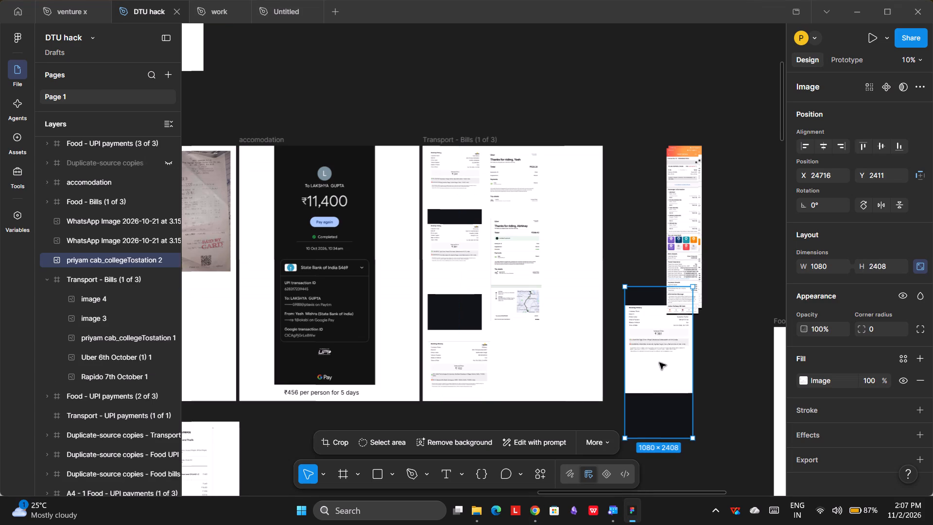
{"action": "left_click_drag", "start_coordinate": [640, 340], "coordinate": [521, 361]}
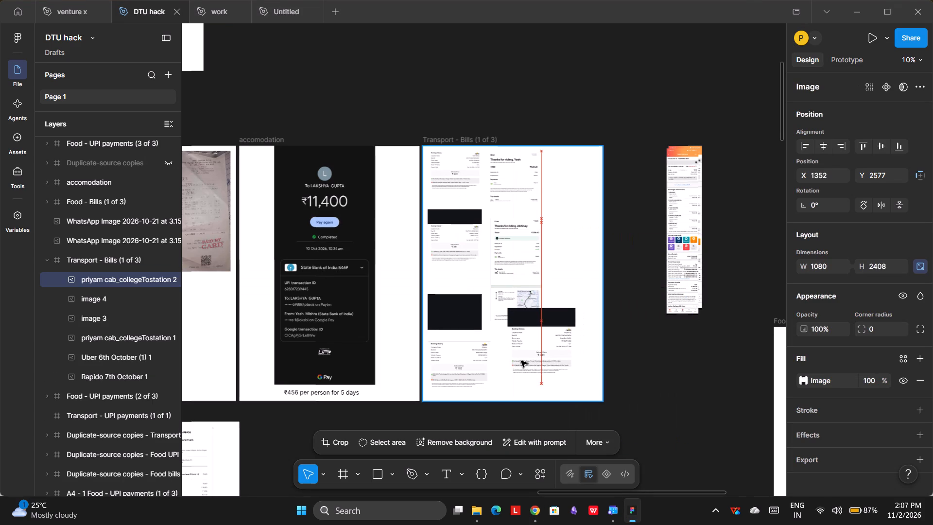
{"action": "left_click_drag", "start_coordinate": [521, 361], "coordinate": [507, 382]}
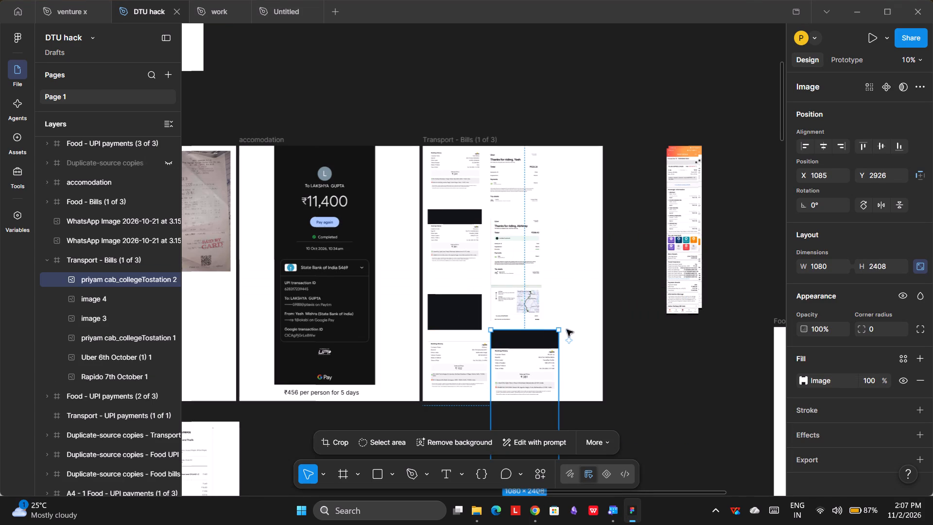
Scale the newly added cab_collegeTostation image to about 974 × 2171 and position it at about X 1085, Y 2973.
{"action": "left_click_drag", "start_coordinate": [556, 333], "coordinate": [542, 345]}
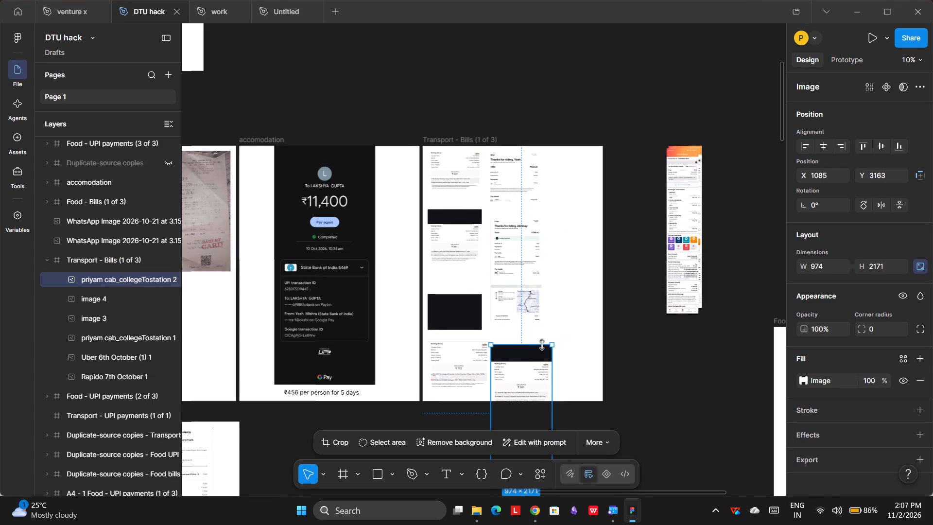
{"action": "left_click_drag", "start_coordinate": [529, 361], "coordinate": [528, 352]}
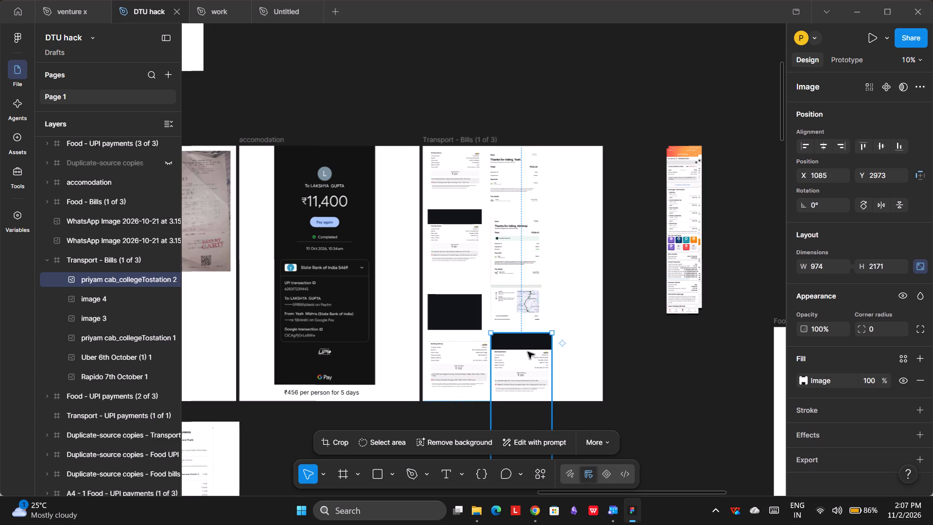
Examine the newly added cab receipt against the receipts already in the Transport - Bills (1 of 3) frame.
{"action": "scroll", "coordinate": [513, 353], "scroll_direction": "up", "scroll_amount": 4}
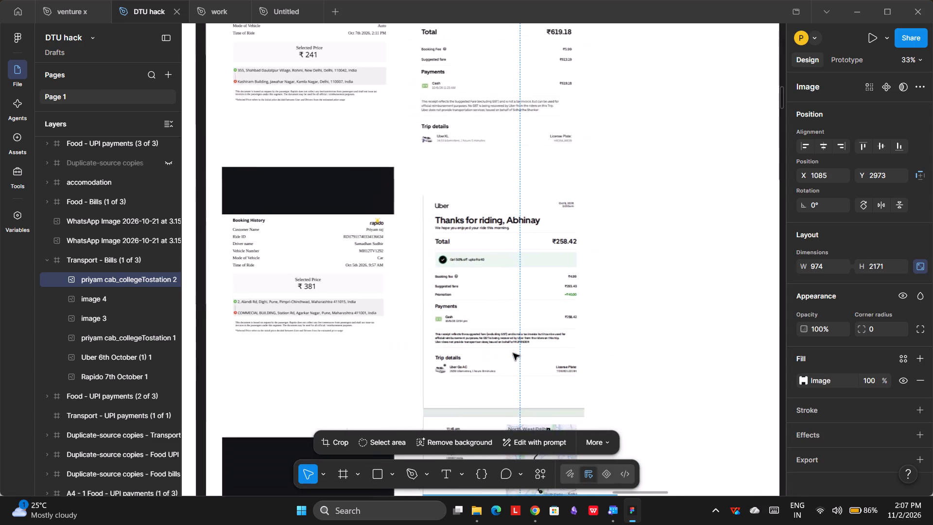
{"action": "scroll", "coordinate": [513, 353], "scroll_direction": "up", "scroll_amount": 2}
{"action": "scroll", "coordinate": [513, 353], "scroll_direction": "down", "scroll_amount": 1}
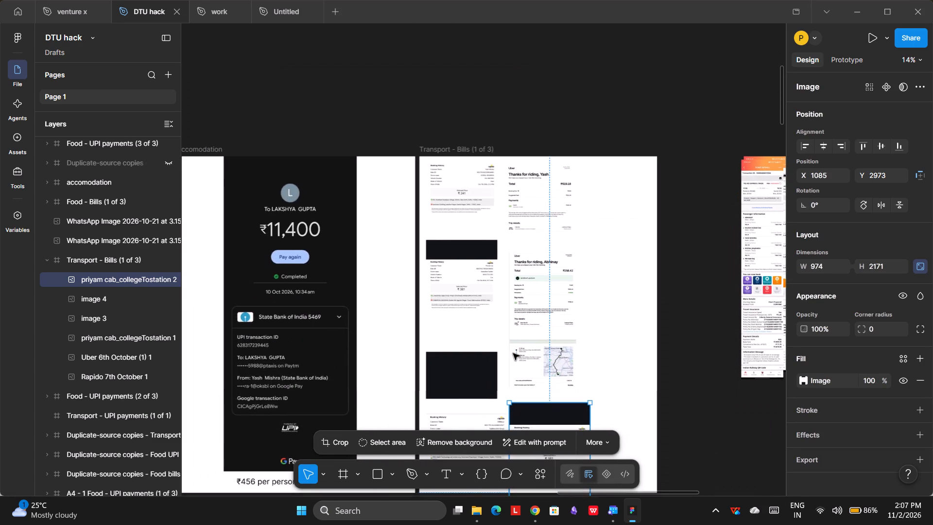
{"action": "scroll", "coordinate": [513, 353], "scroll_direction": "down", "scroll_amount": 1}
{"action": "scroll", "coordinate": [513, 353], "scroll_direction": "right", "scroll_amount": 2}
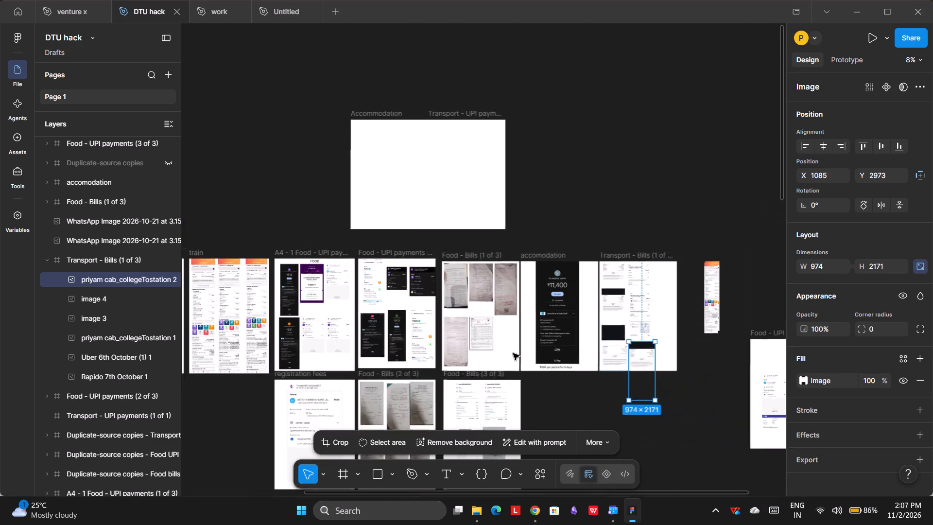
{"action": "scroll", "coordinate": [513, 353], "scroll_direction": "left", "scroll_amount": 3}
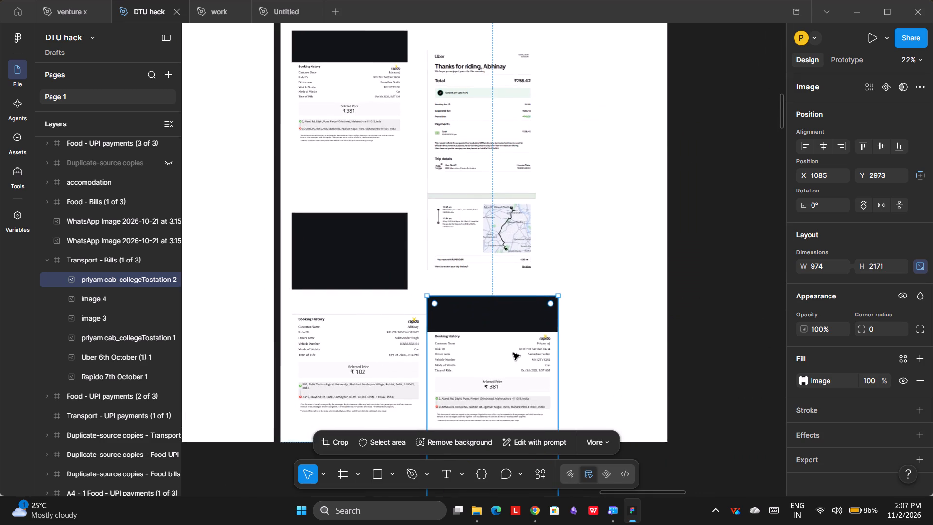
Examine the ride receipts in the Transport - Bills (1 of 3) frame, comparing them with the newly added cab image.
{"action": "scroll", "coordinate": [513, 353], "scroll_direction": "up", "scroll_amount": 4}
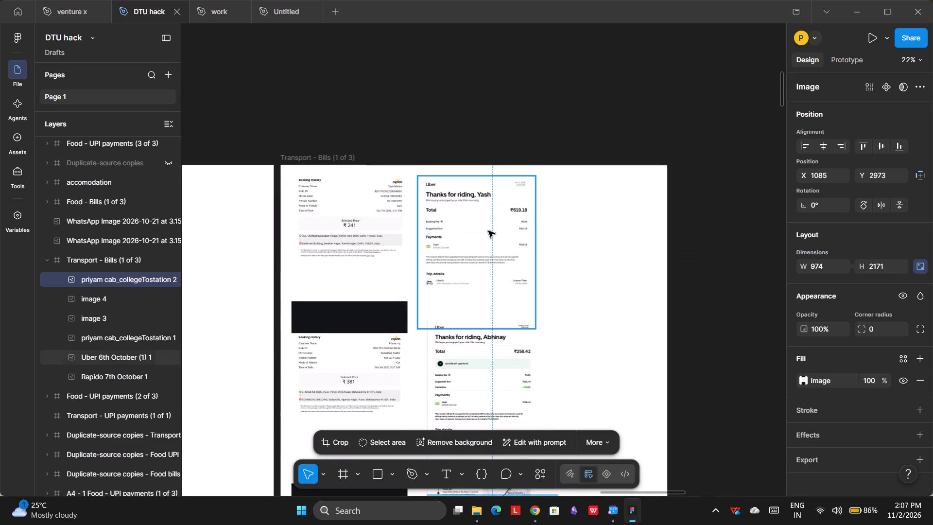
{"action": "scroll", "coordinate": [490, 227], "scroll_direction": "down", "scroll_amount": 1}
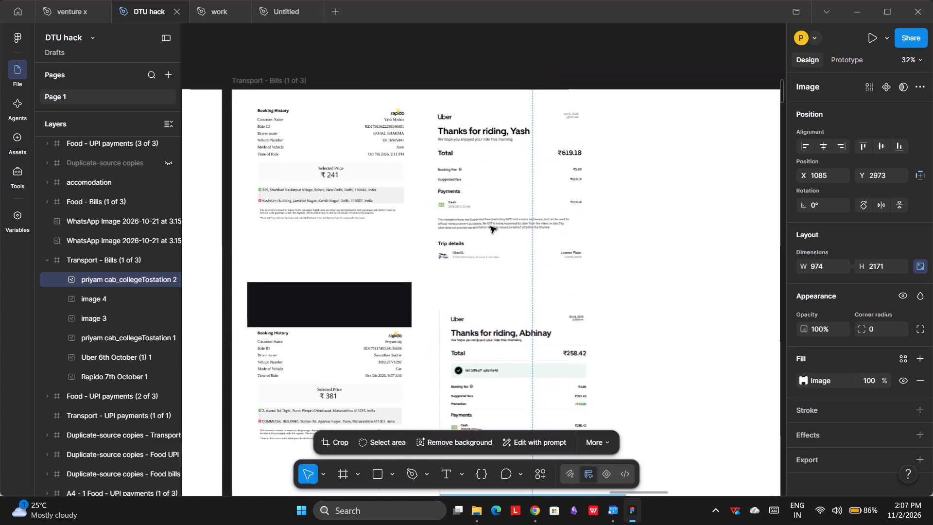
{"action": "scroll", "coordinate": [490, 227], "scroll_direction": "down", "scroll_amount": 4}
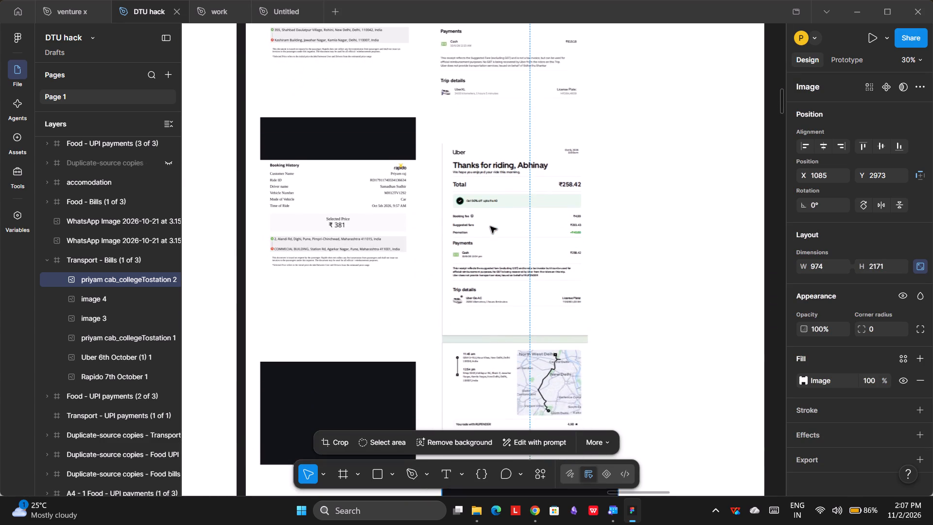
{"action": "scroll", "coordinate": [490, 227], "scroll_direction": "down", "scroll_amount": 1}
{"action": "scroll", "coordinate": [490, 227], "scroll_direction": "up", "scroll_amount": 2}
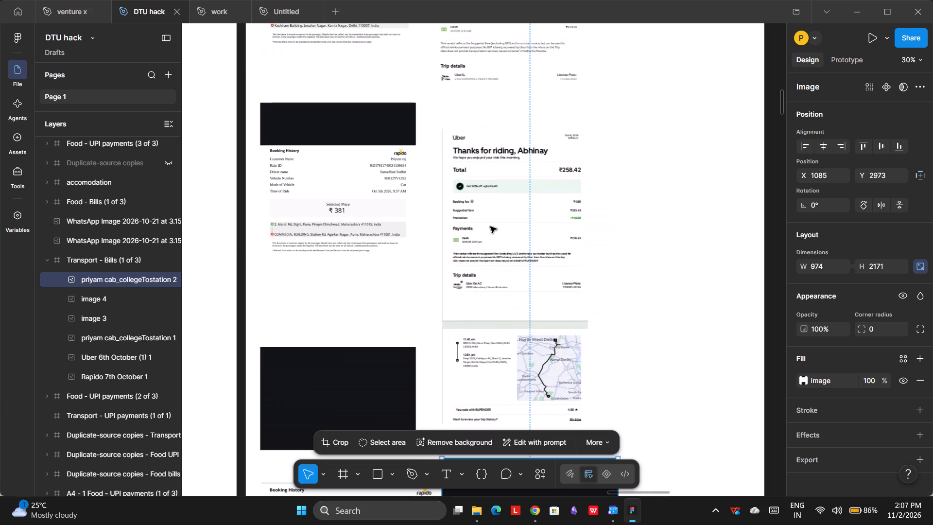
{"action": "scroll", "coordinate": [490, 227], "scroll_direction": "up", "scroll_amount": 2}
{"action": "scroll", "coordinate": [490, 227], "scroll_direction": "down", "scroll_amount": 4}
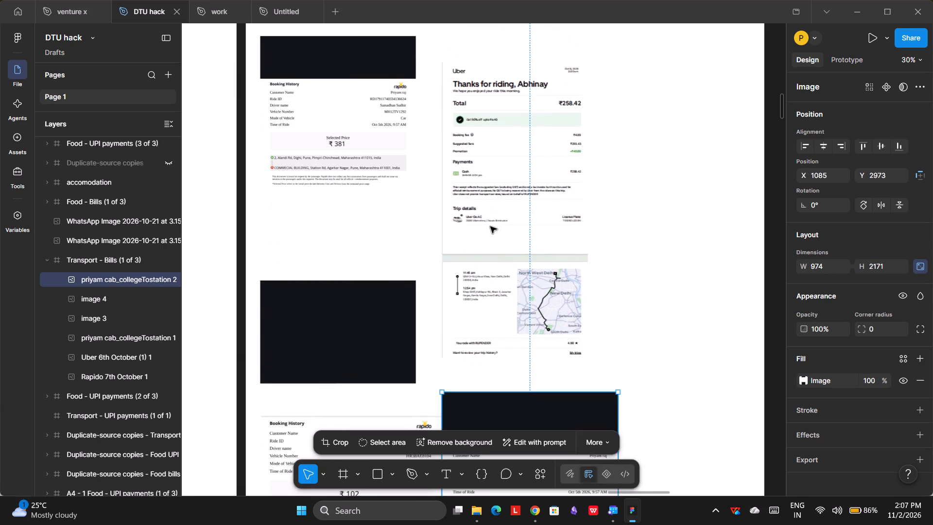
{"action": "scroll", "coordinate": [490, 227], "scroll_direction": "up", "scroll_amount": 2}
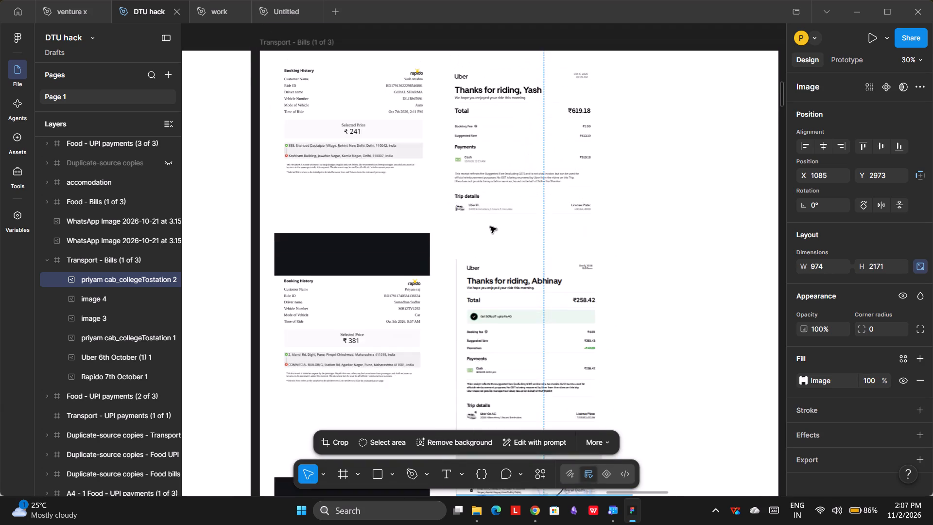
{"action": "scroll", "coordinate": [490, 227], "scroll_direction": "up", "scroll_amount": 1}
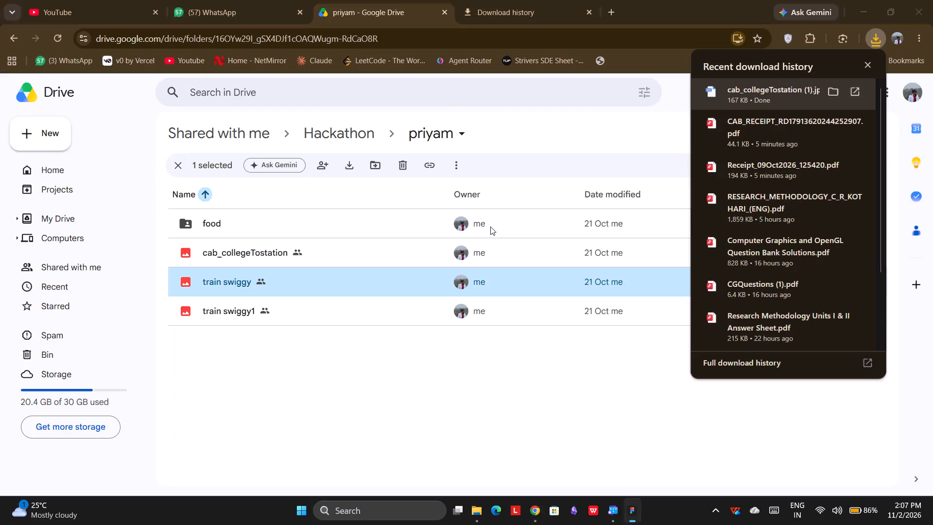
Switch to Drive and view IMG-20261017-WA0003.jpg and IMG-20261017-WA0004.jpg in the shared Hackathon folder.
{"action": "left_click", "coordinate": [413, 453]}
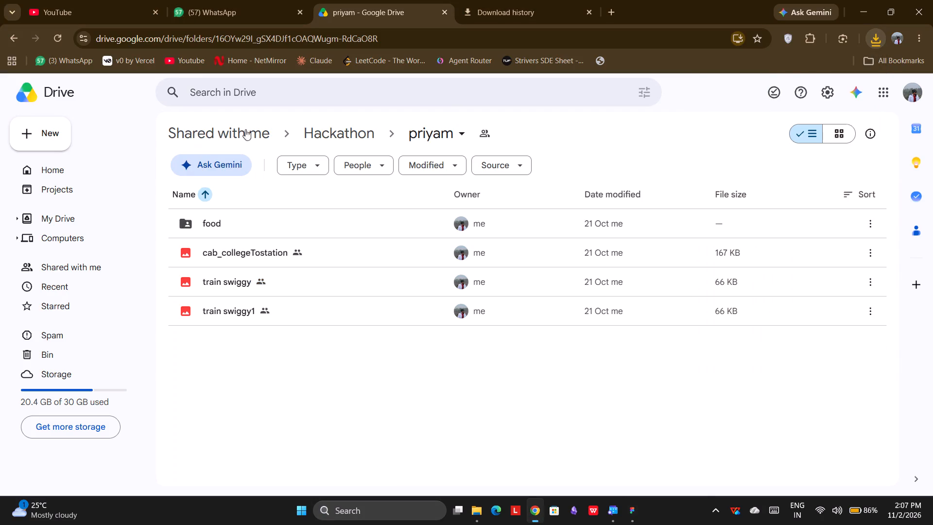
{"action": "left_click", "coordinate": [357, 131]}
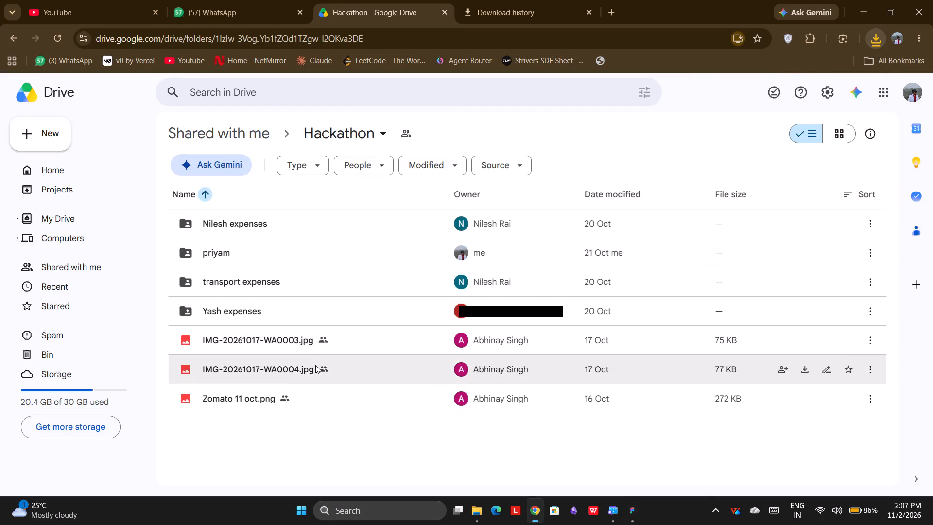
{"action": "double_click", "coordinate": [283, 347]}
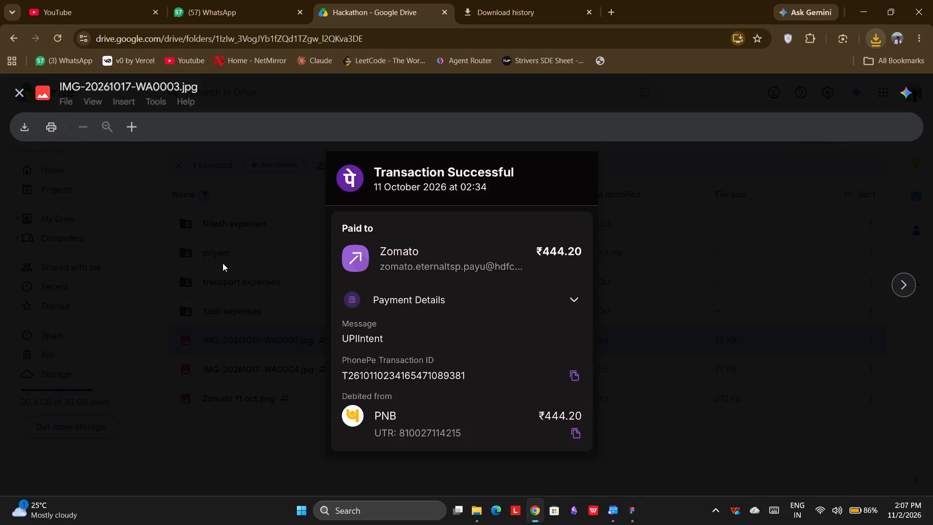
{"action": "left_click", "coordinate": [17, 97]}
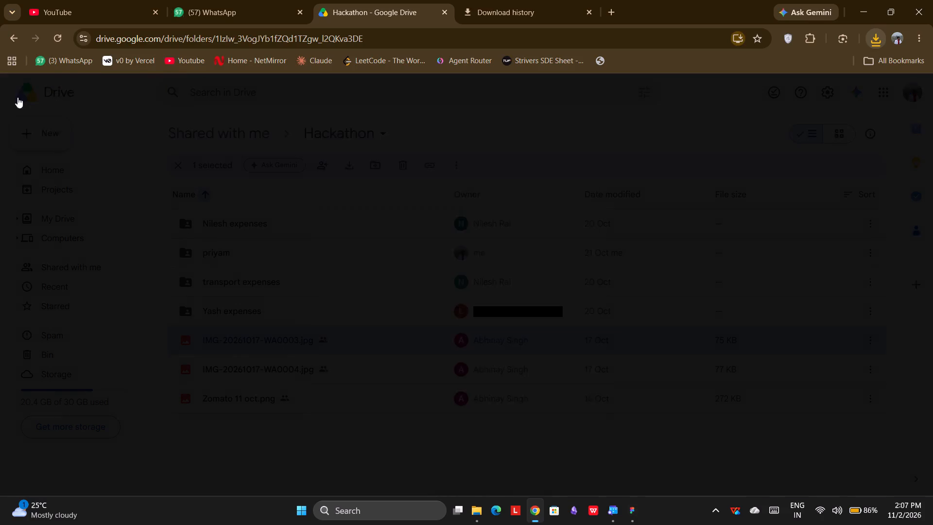
{"action": "left_click", "coordinate": [259, 367]}
{"action": "double_click", "coordinate": [259, 367]}
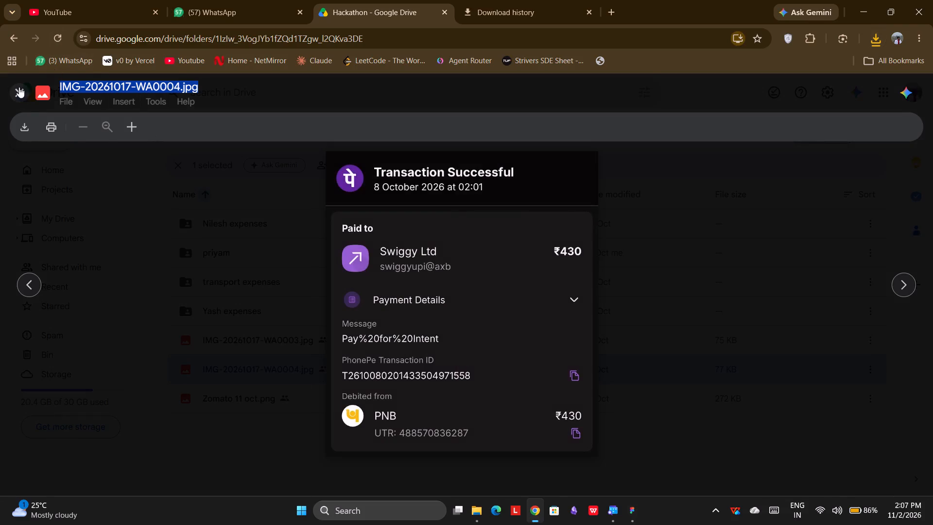
{"action": "left_click", "coordinate": [19, 87]}
Open Swiggy bill 11th October (2).png from the Yash expenses folder for viewing.
{"action": "double_click", "coordinate": [339, 311]}
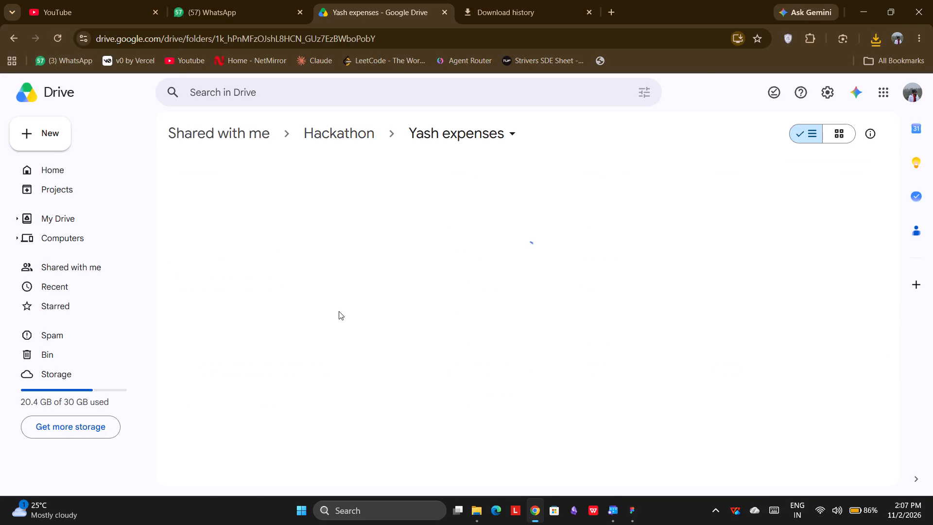
{"action": "scroll", "coordinate": [310, 285], "scroll_direction": "down", "scroll_amount": 5}
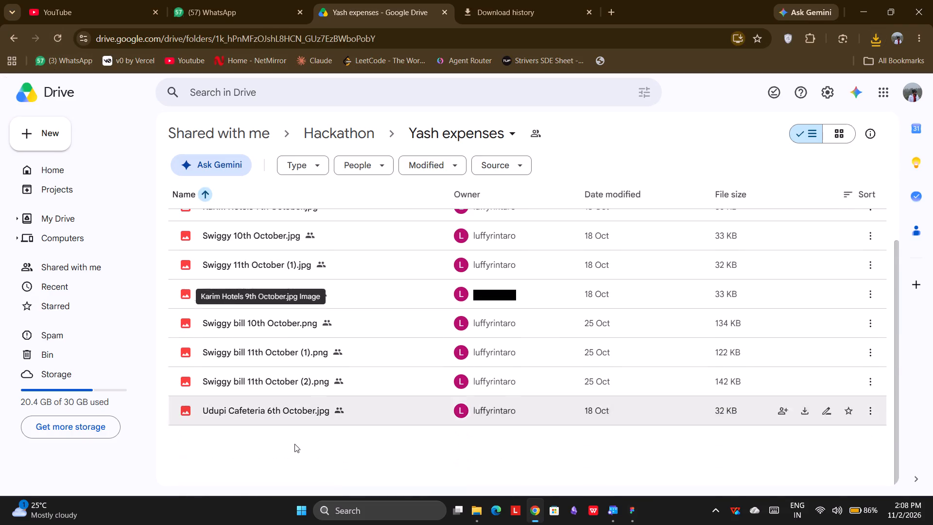
{"action": "double_click", "coordinate": [277, 380]}
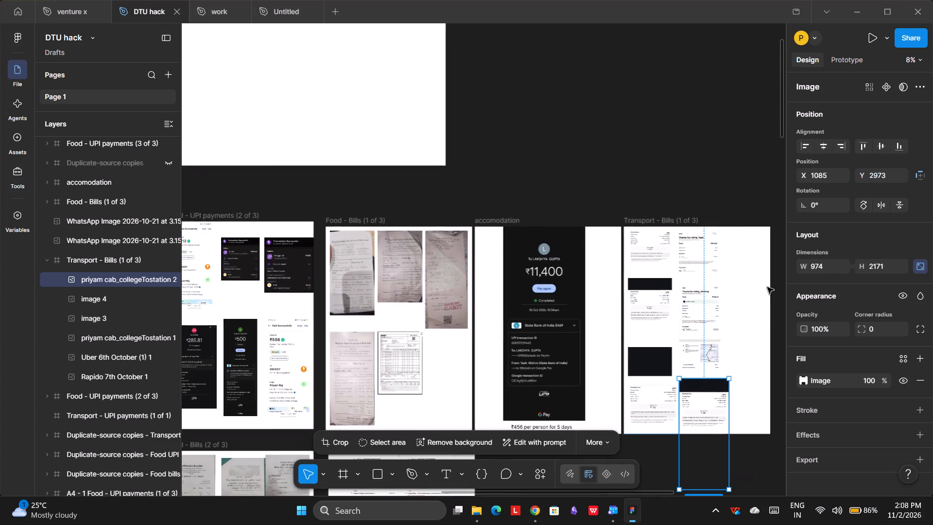
Switch to Figma and examine the food bill, UPI payment, accommodation and transport frames for the proofs already placed.
{"action": "scroll", "coordinate": [767, 287], "scroll_direction": "right", "scroll_amount": 2}
{"action": "scroll", "coordinate": [600, 268], "scroll_direction": "right", "scroll_amount": 1}
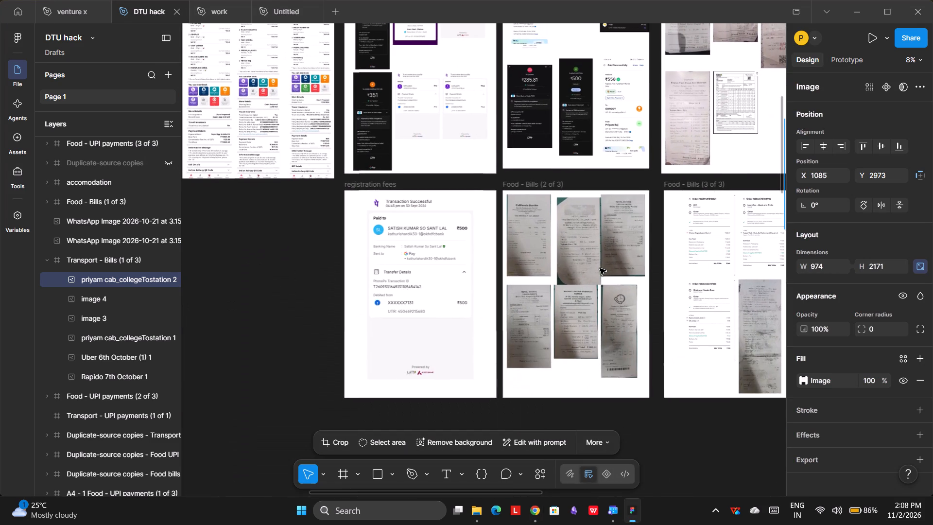
{"action": "scroll", "coordinate": [600, 268], "scroll_direction": "right", "scroll_amount": 1}
{"action": "scroll", "coordinate": [600, 268], "scroll_direction": "left", "scroll_amount": 1}
{"action": "scroll", "coordinate": [600, 268], "scroll_direction": "up", "scroll_amount": 1}
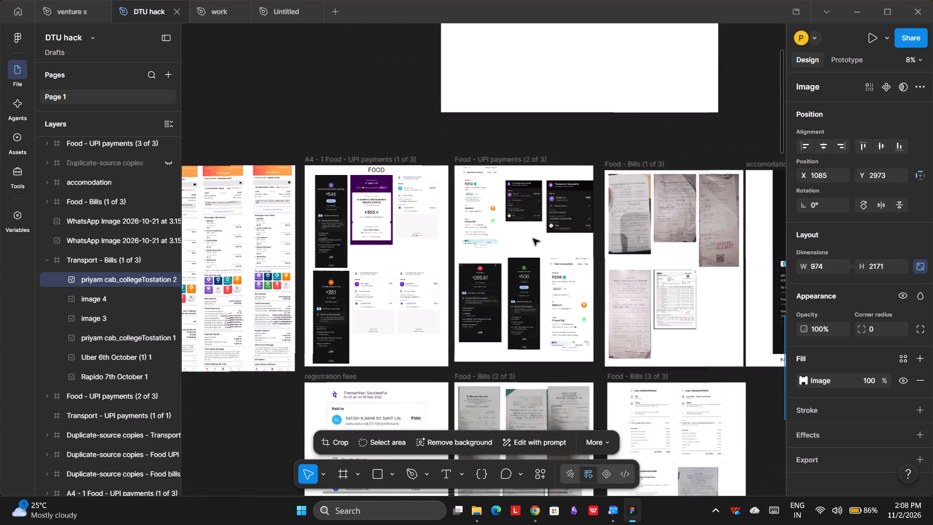
{"action": "scroll", "coordinate": [533, 239], "scroll_direction": "left", "scroll_amount": 1}
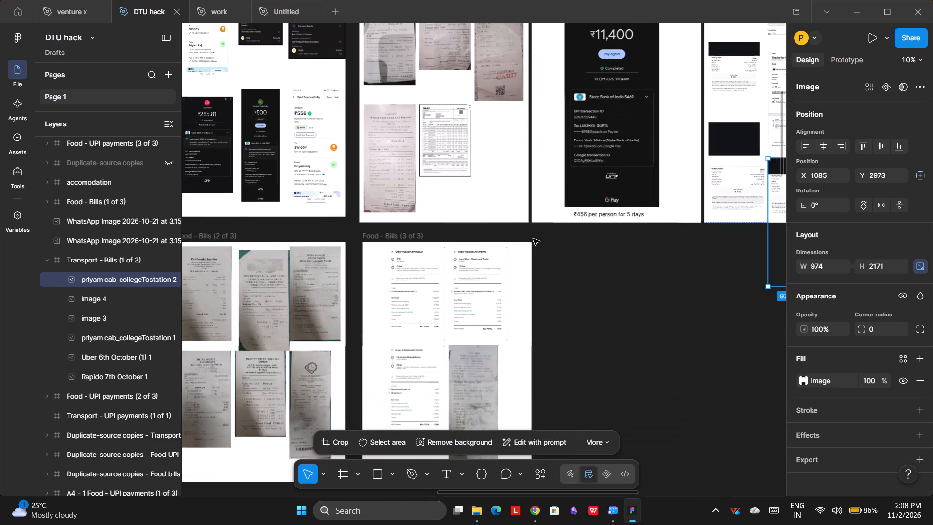
{"action": "scroll", "coordinate": [533, 239], "scroll_direction": "left", "scroll_amount": 1}
{"action": "scroll", "coordinate": [533, 239], "scroll_direction": "down", "scroll_amount": 3}
{"action": "scroll", "coordinate": [533, 239], "scroll_direction": "up", "scroll_amount": 3}
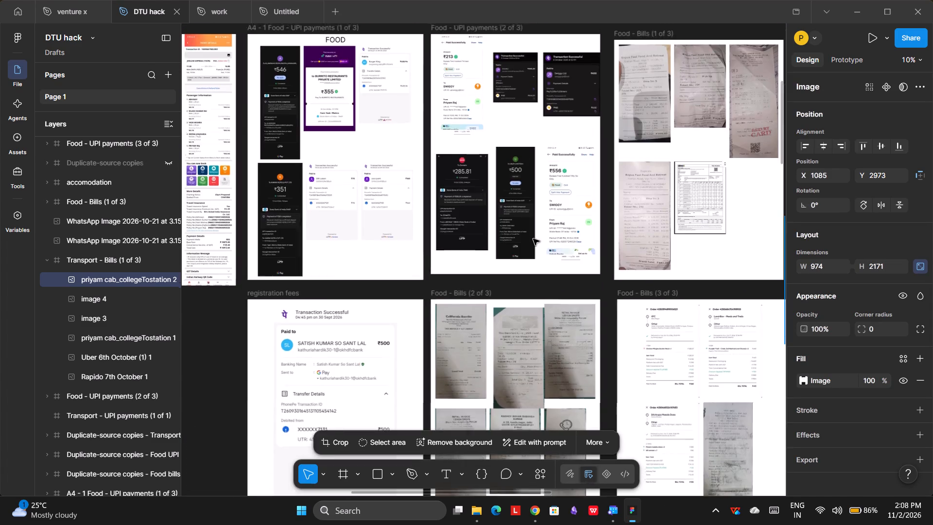
{"action": "scroll", "coordinate": [533, 239], "scroll_direction": "up", "scroll_amount": 1}
{"action": "scroll", "coordinate": [533, 239], "scroll_direction": "down", "scroll_amount": 3}
{"action": "scroll", "coordinate": [533, 239], "scroll_direction": "left", "scroll_amount": 3}
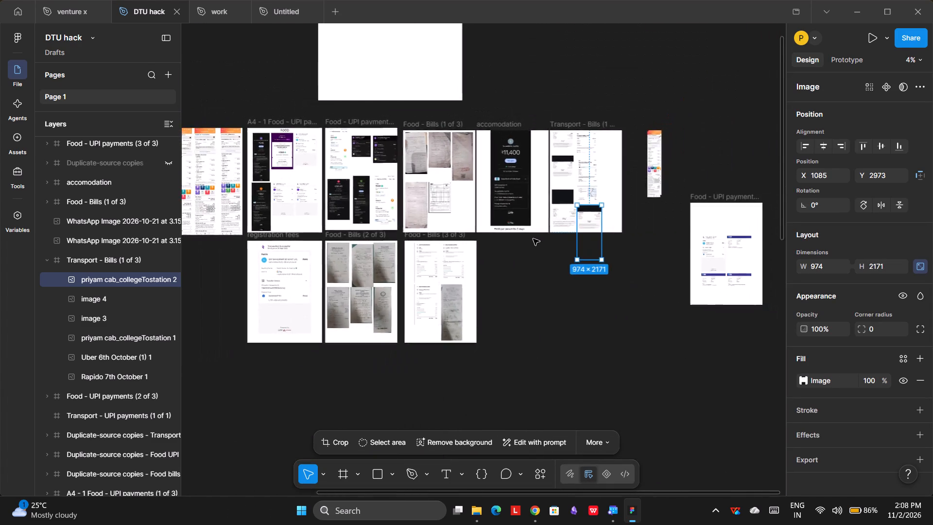
{"action": "scroll", "coordinate": [533, 239], "scroll_direction": "right", "scroll_amount": 1}
{"action": "scroll", "coordinate": [533, 239], "scroll_direction": "up", "scroll_amount": 1}
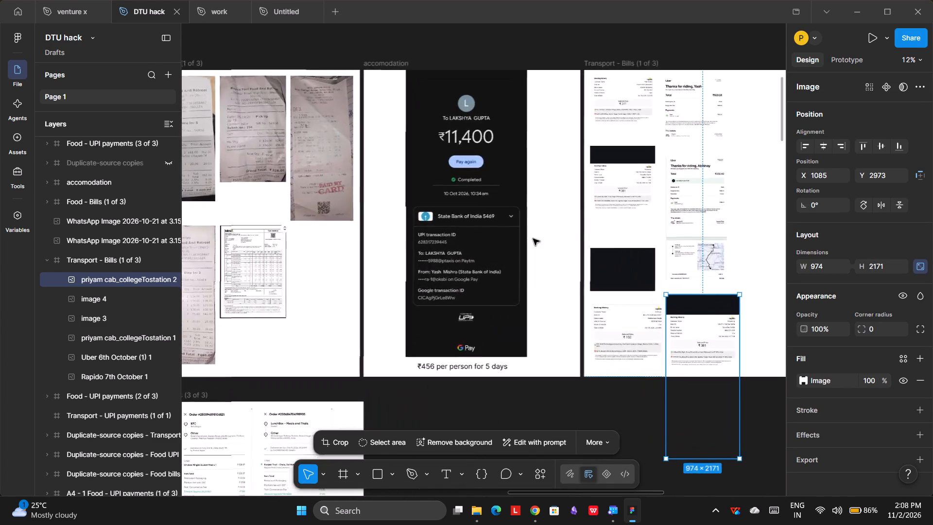
{"action": "scroll", "coordinate": [533, 239], "scroll_direction": "right", "scroll_amount": 3}
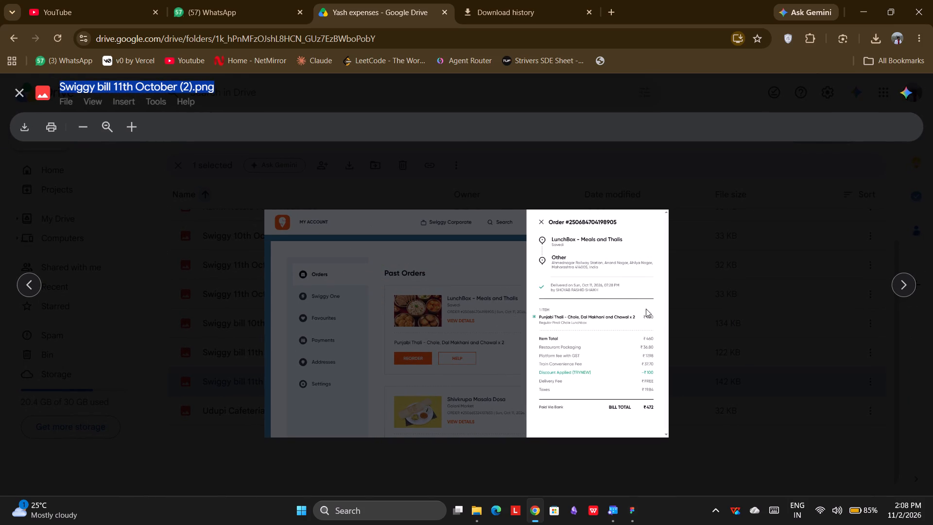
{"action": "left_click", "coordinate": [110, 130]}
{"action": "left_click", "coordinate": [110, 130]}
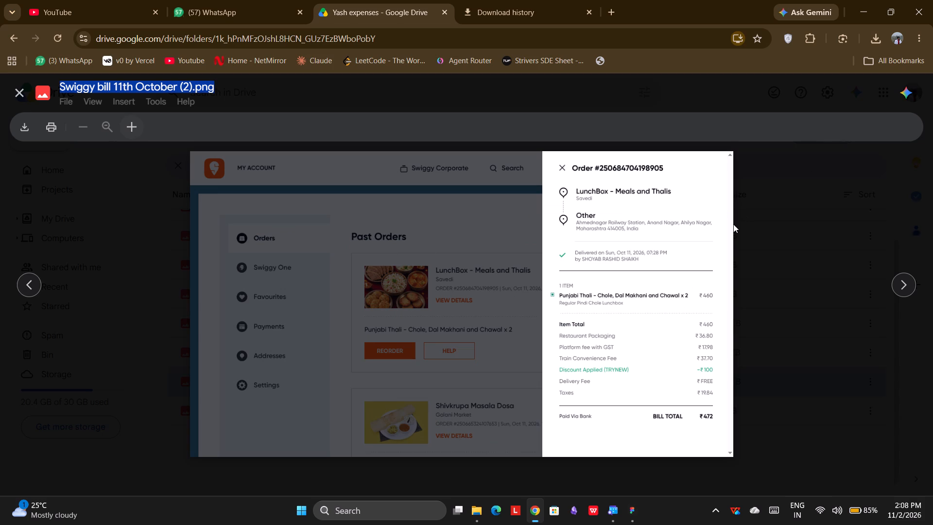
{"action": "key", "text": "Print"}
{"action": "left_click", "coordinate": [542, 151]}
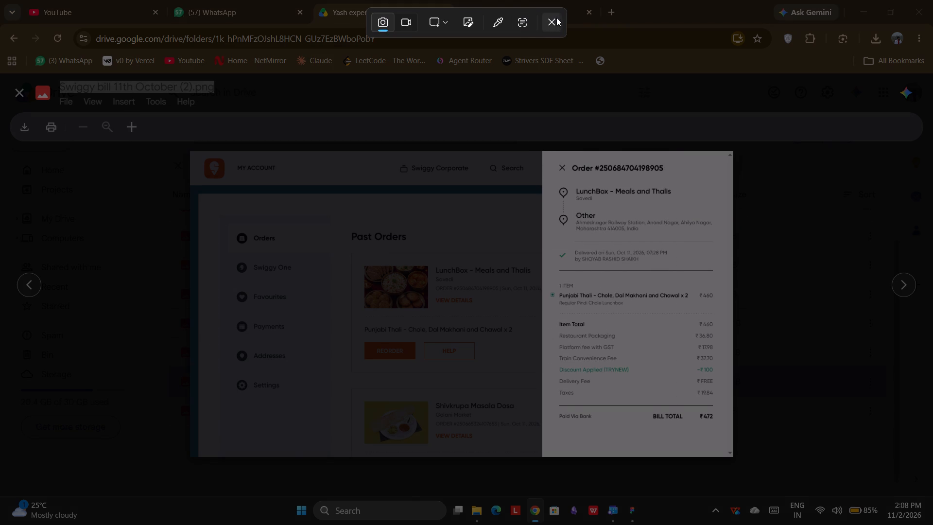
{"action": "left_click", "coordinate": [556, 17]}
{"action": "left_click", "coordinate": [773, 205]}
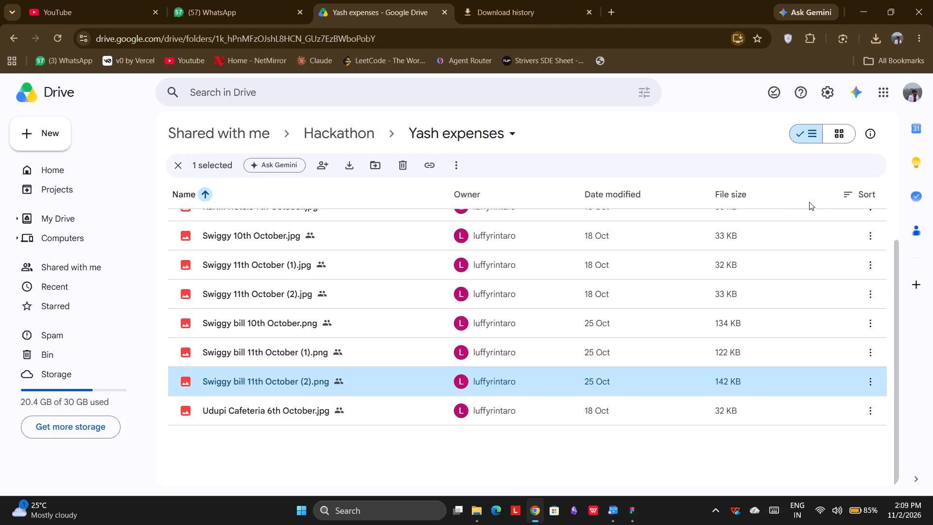
Check Swiggy bill 11th October (1).png in the Yash expenses folder, and download it together with Swiggy bill 11th October (2).png.
{"action": "double_click", "coordinate": [301, 350]}
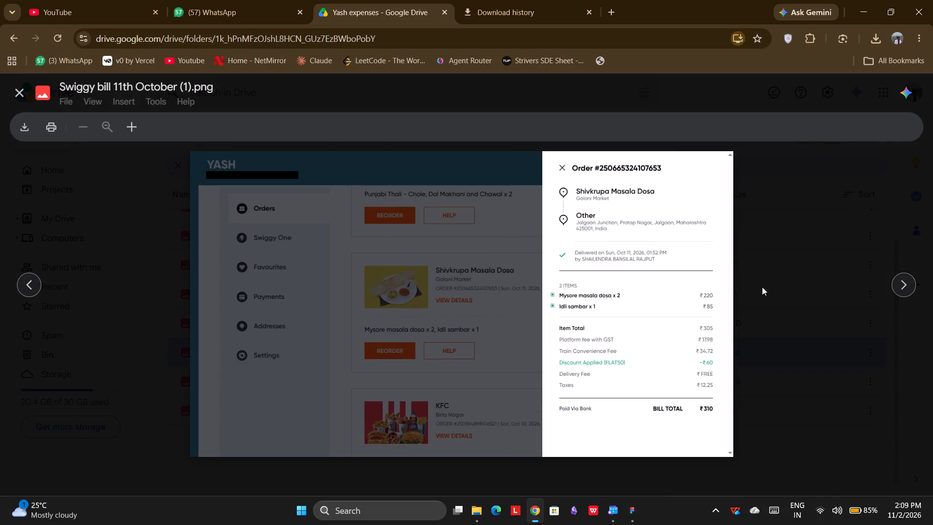
{"action": "left_click", "coordinate": [836, 211]}
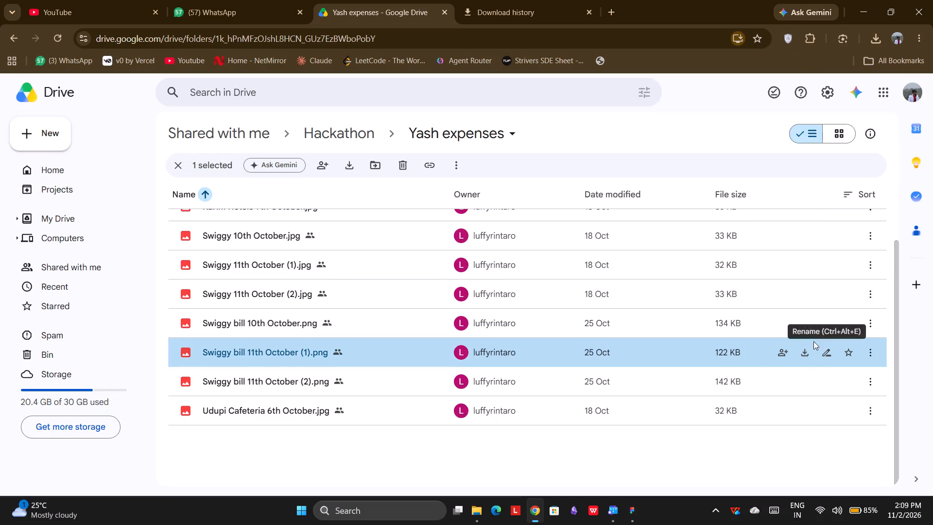
{"action": "left_click", "coordinate": [803, 345]}
{"action": "left_click", "coordinate": [802, 381]}
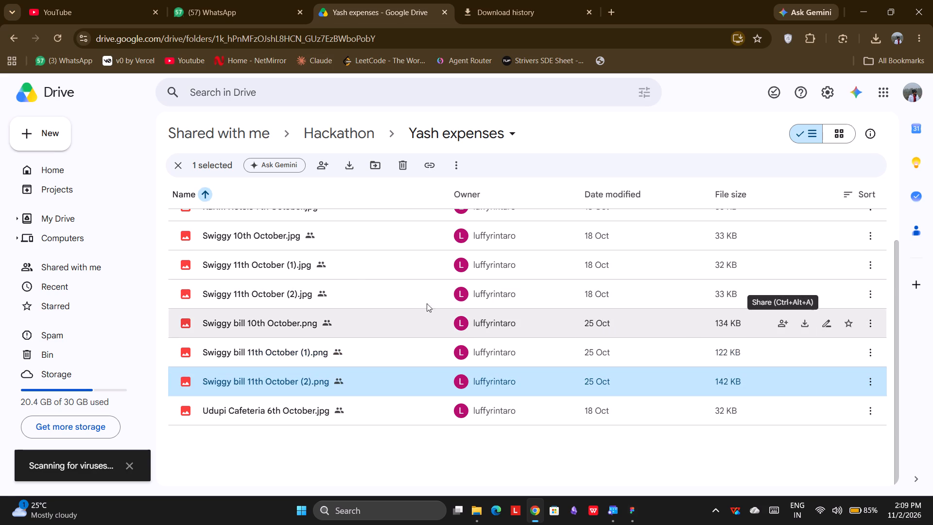
View the payment records Swiggy 11th October (2).jpg and Swiggy 10th October.jpg in the Yash expenses folder.
{"action": "left_click", "coordinate": [261, 328]}
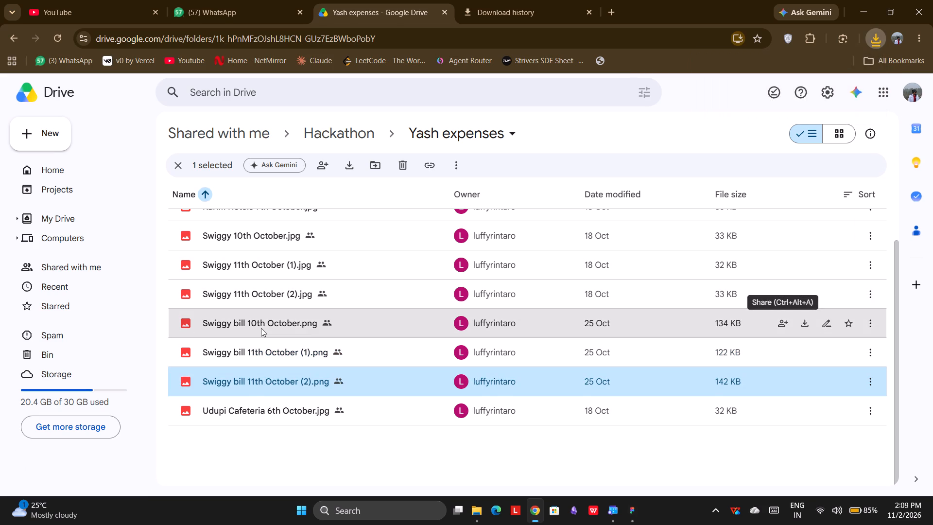
{"action": "double_click", "coordinate": [261, 299]}
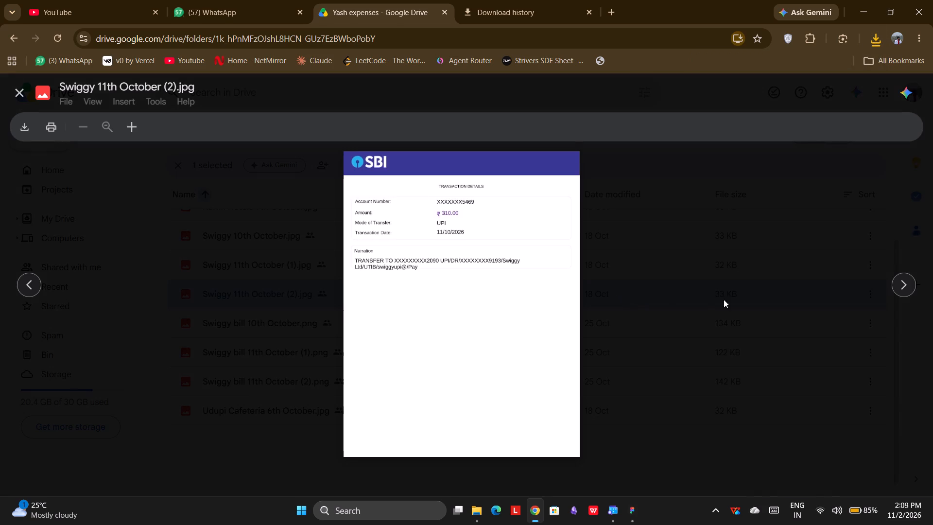
{"action": "left_click", "coordinate": [849, 178]}
{"action": "scroll", "coordinate": [229, 254], "scroll_direction": "up", "scroll_amount": 2}
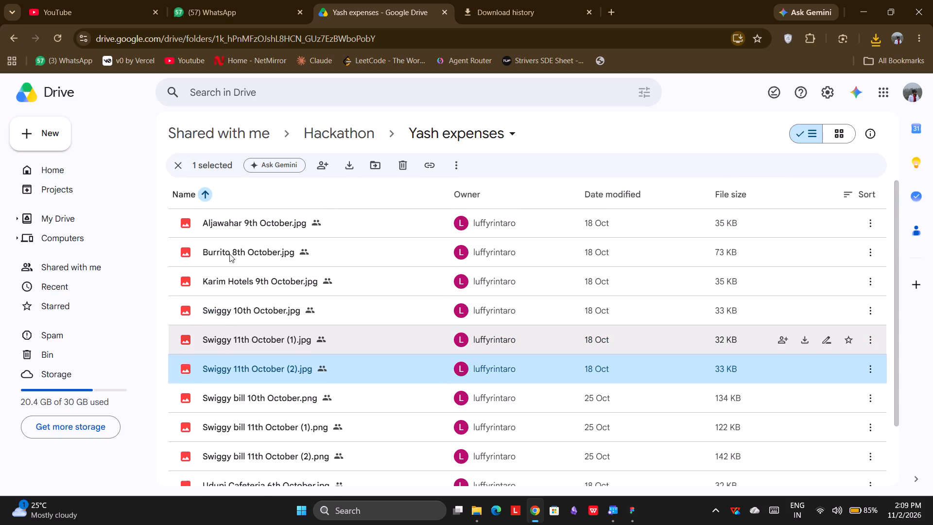
{"action": "double_click", "coordinate": [239, 310]}
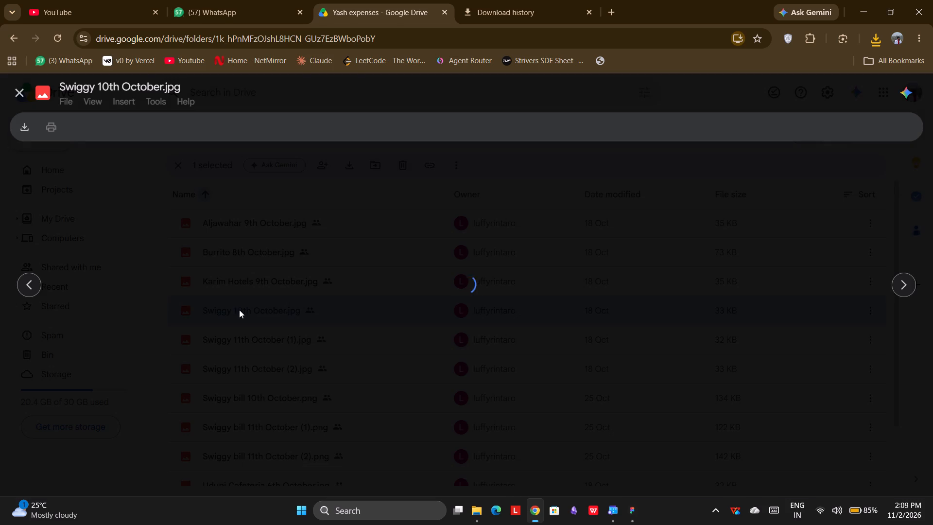
{"action": "left_click", "coordinate": [23, 87]}
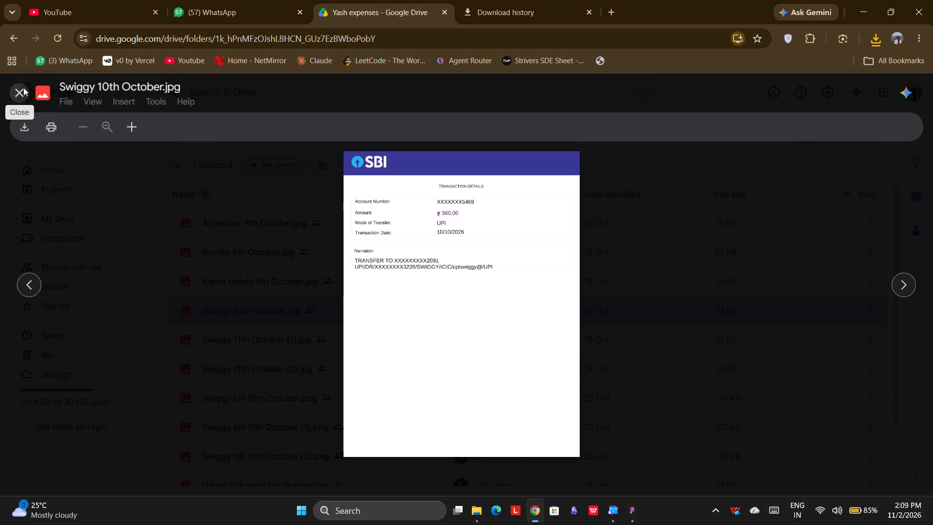
From the Downloads folder in File Explorer, import Swiggy bill 11th October (1) and (2) onto the DTU hack canvas in Figma.
{"action": "left_click", "coordinate": [877, 45]}
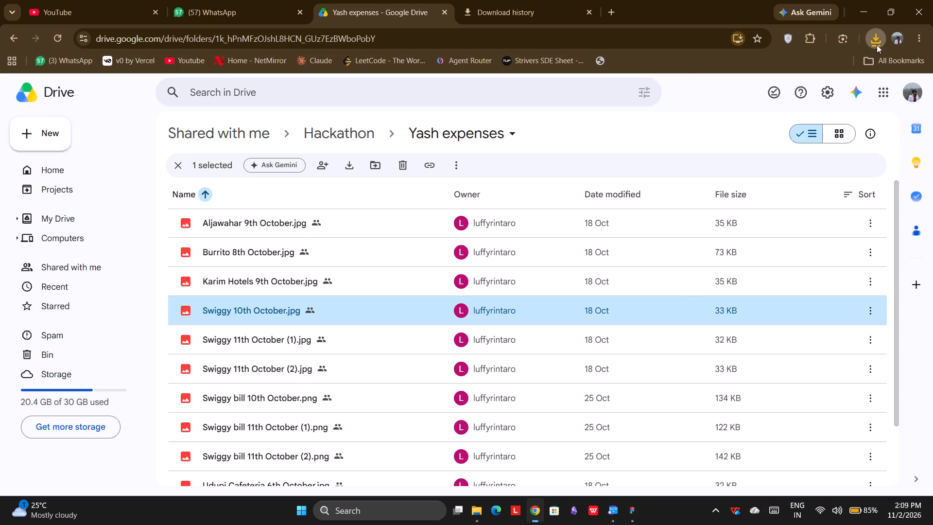
{"action": "left_click", "coordinate": [483, 517]}
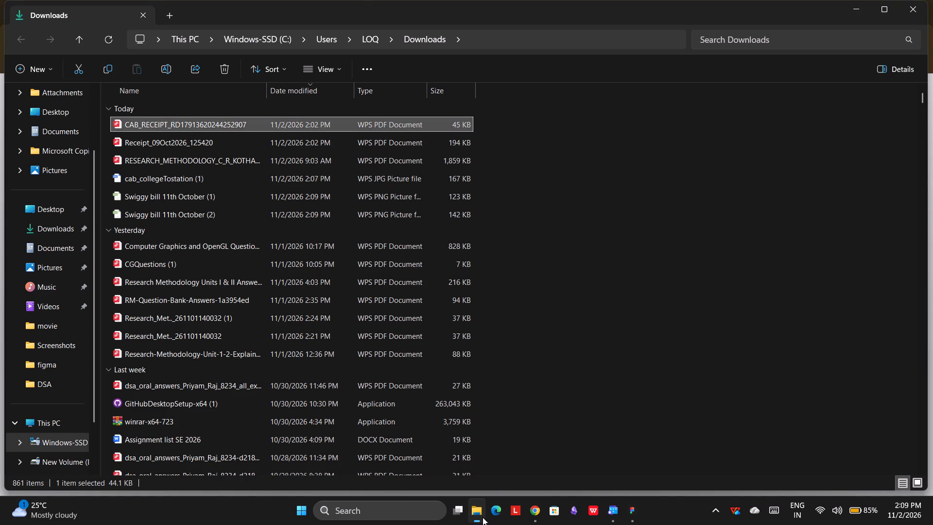
{"action": "scroll", "coordinate": [498, 134], "scroll_direction": "up", "scroll_amount": 9}
{"action": "triple_click", "coordinate": [115, 35]}
{"action": "double_click", "coordinate": [115, 35]}
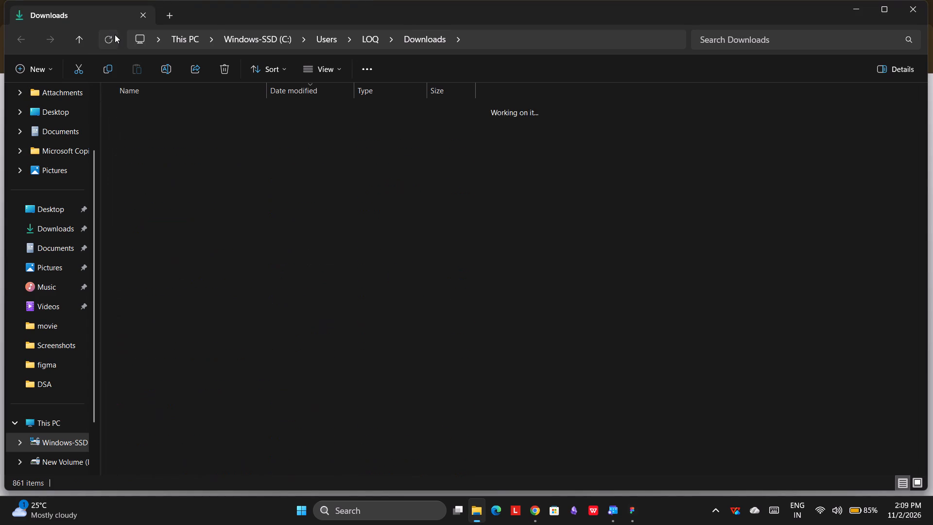
{"action": "left_click", "coordinate": [500, 134]}
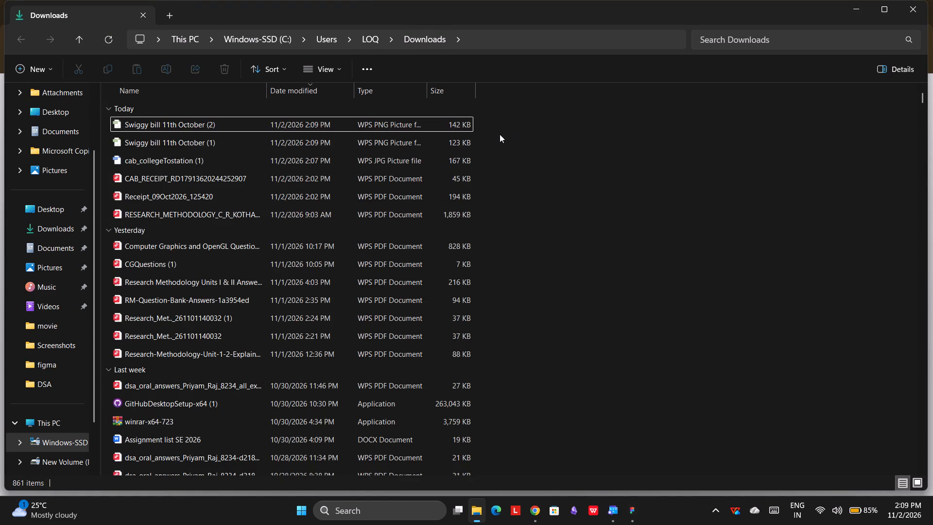
{"action": "left_click_drag", "start_coordinate": [501, 137], "coordinate": [420, 122]}
{"action": "left_click_drag", "start_coordinate": [409, 121], "coordinate": [589, 404]}
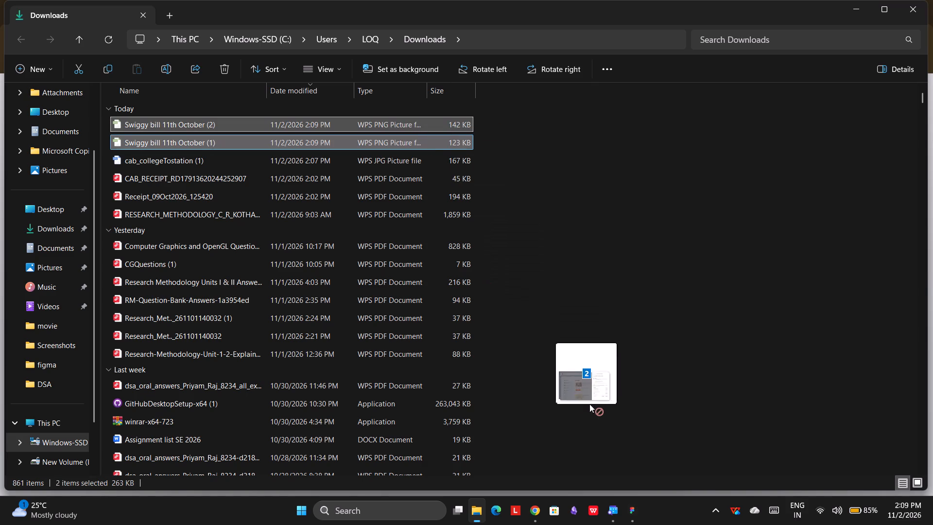
{"action": "left_click_drag", "start_coordinate": [589, 404], "coordinate": [718, 412]}
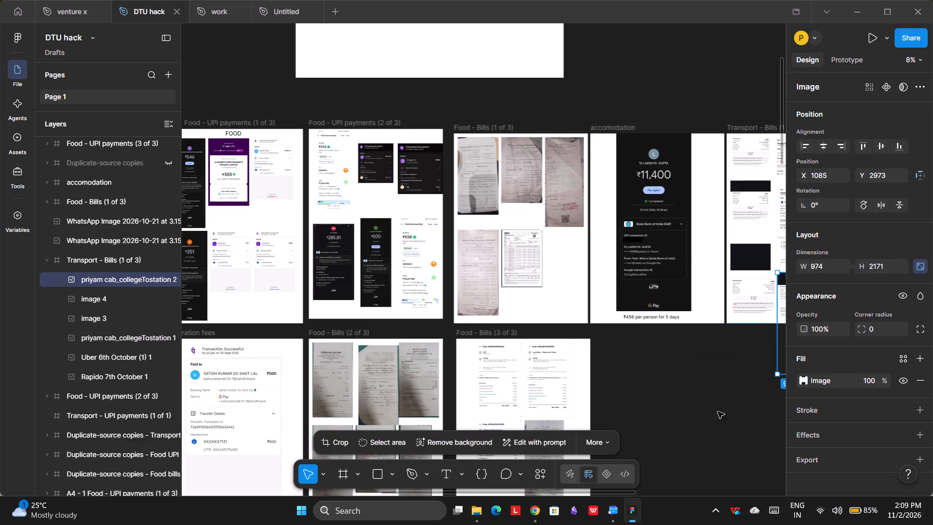
{"action": "scroll", "coordinate": [718, 412], "scroll_direction": "left", "scroll_amount": 2}
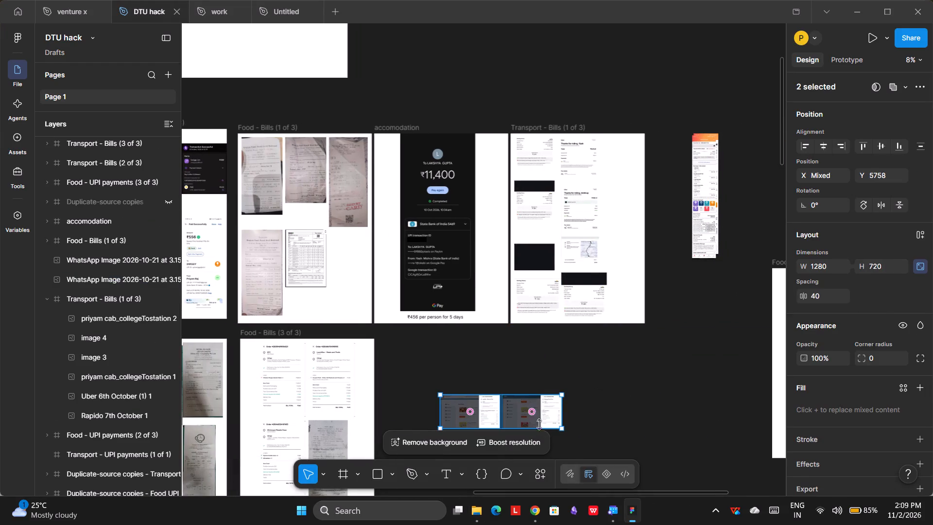
{"action": "left_click", "coordinate": [533, 411]}
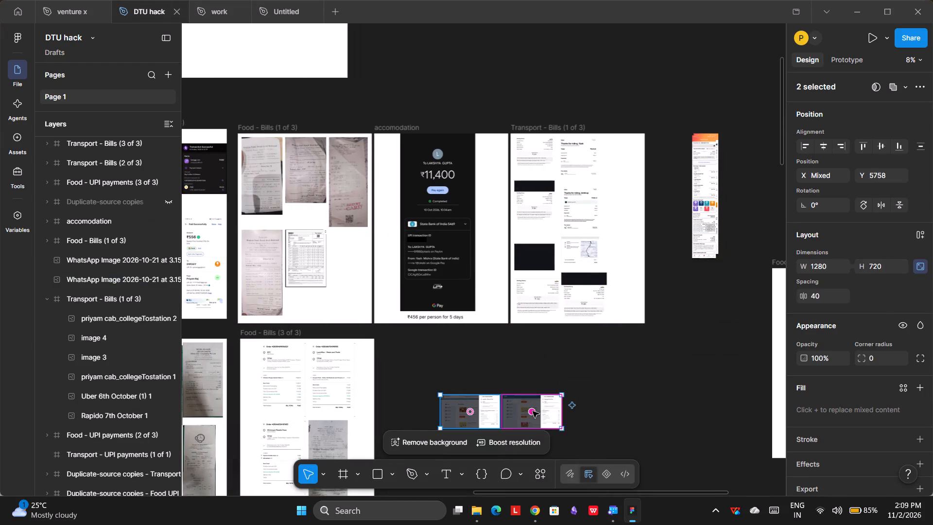
{"action": "key", "text": "ctrl+z"}
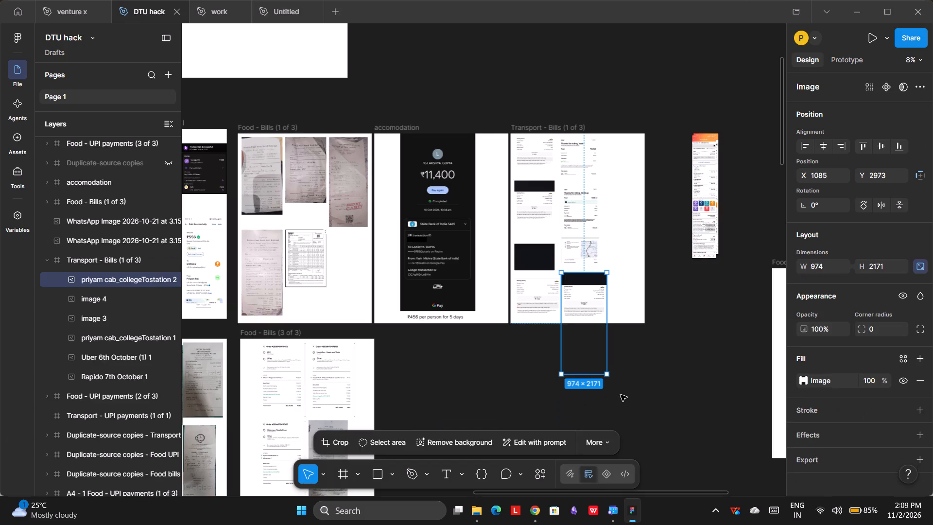
{"action": "key", "text": "ctrl+y"}
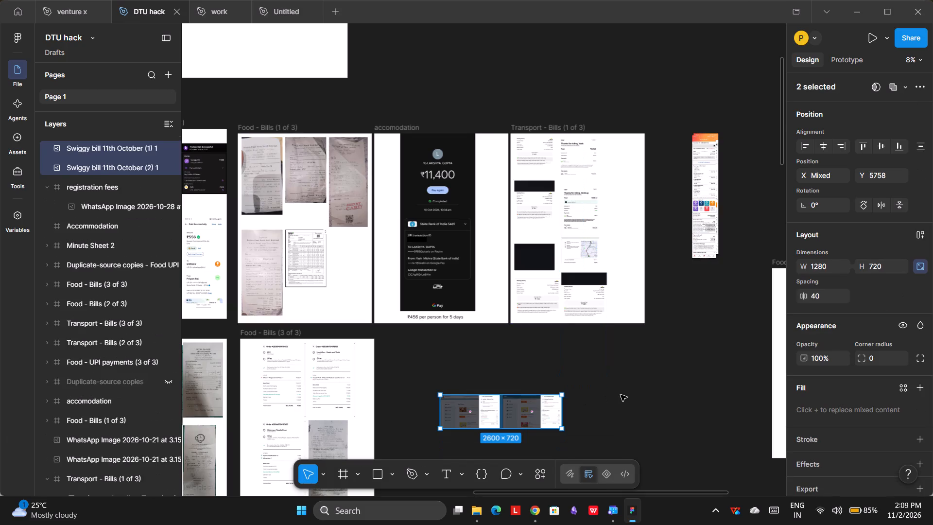
{"action": "triple_click", "coordinate": [621, 395]}
Move Swiggy bill 11th October (1) into Food - Bills (1 of 3) and crop it to the order details, about 453 × 720.
{"action": "left_click", "coordinate": [530, 412]}
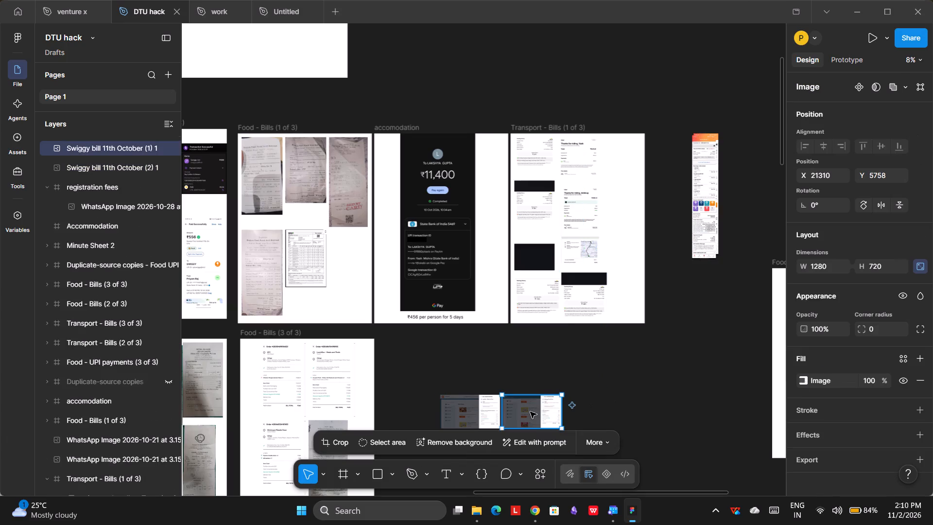
{"action": "left_click_drag", "start_coordinate": [530, 412], "coordinate": [317, 298]}
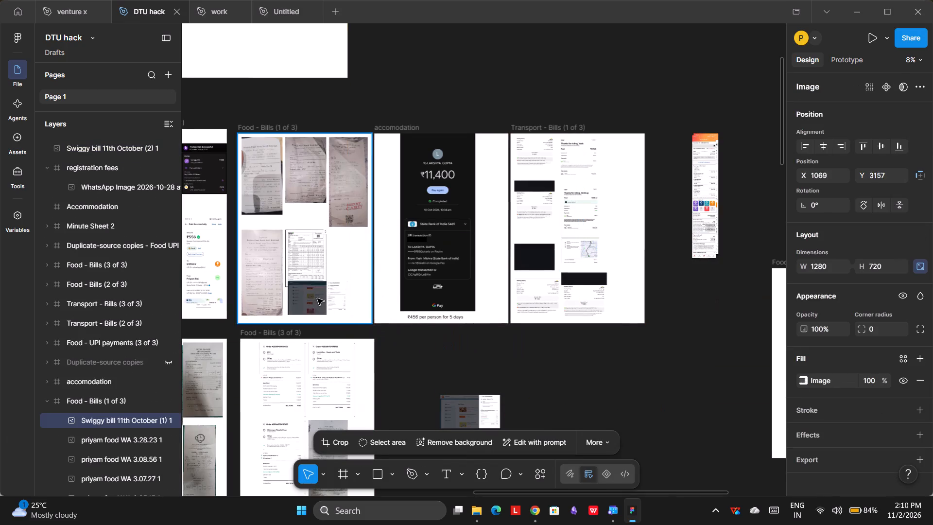
{"action": "left_click_drag", "start_coordinate": [317, 298], "coordinate": [322, 304]}
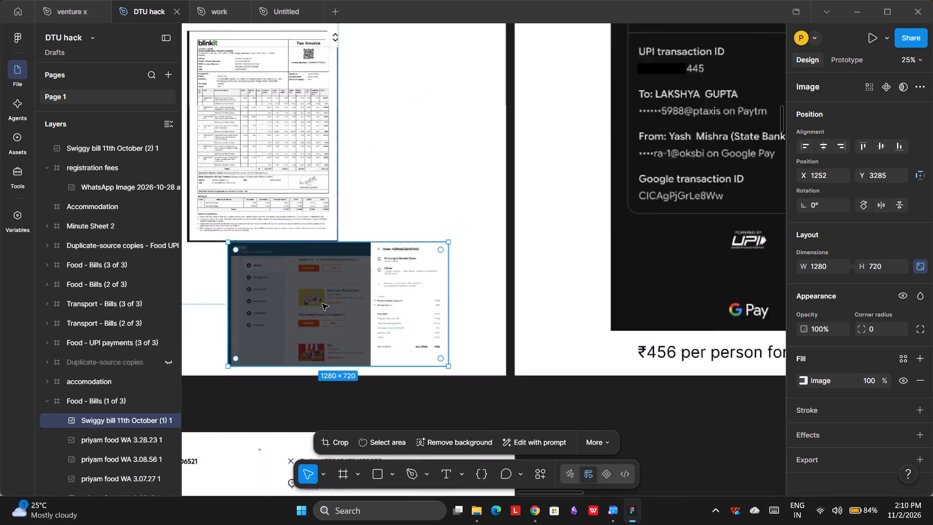
{"action": "scroll", "coordinate": [322, 304], "scroll_direction": "right", "scroll_amount": 1}
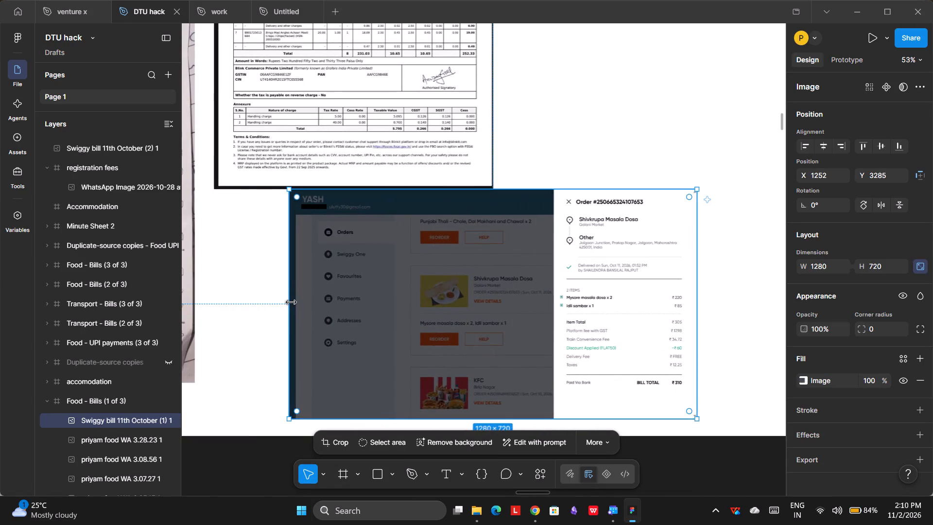
{"action": "left_click_drag", "start_coordinate": [290, 302], "coordinate": [578, 303], "text": "ctrl"}
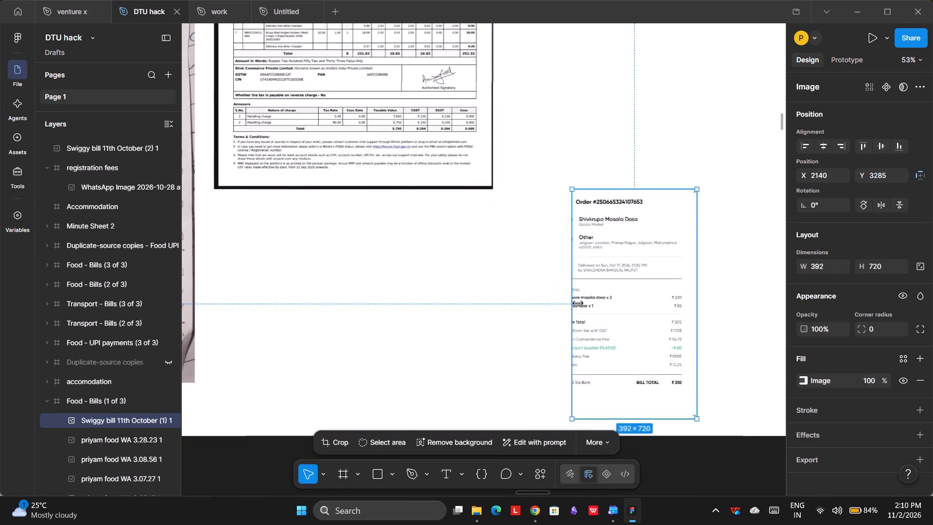
{"action": "left_click_drag", "start_coordinate": [578, 303], "coordinate": [553, 300], "text": "ctrl"}
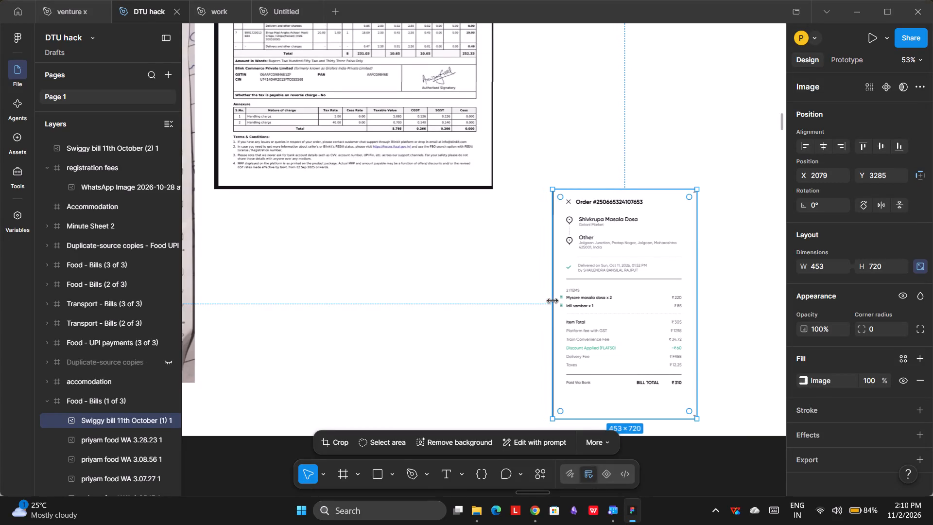
{"action": "left_click", "coordinate": [459, 304]}
Crop Swiggy bill 11th October (2) on the canvas to its order details, about 450 × 720.
{"action": "scroll", "coordinate": [459, 304], "scroll_direction": "left", "scroll_amount": 2}
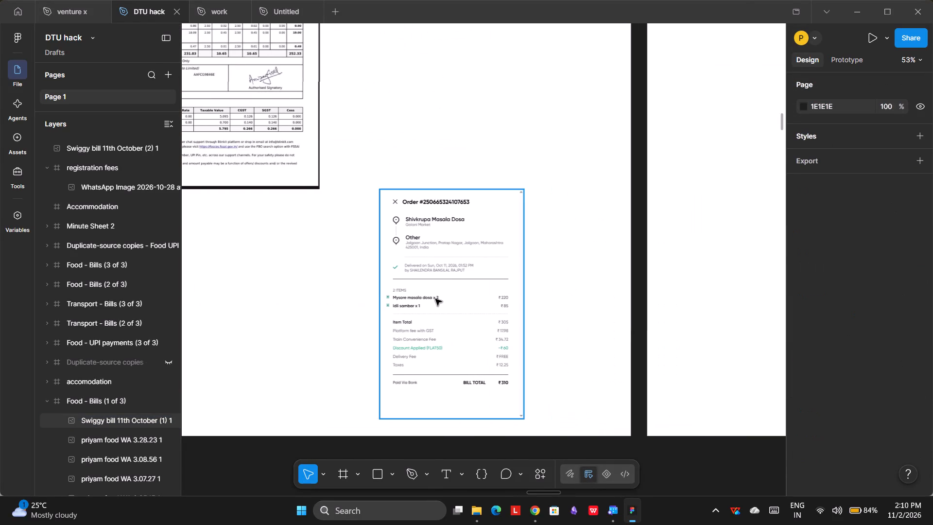
{"action": "scroll", "coordinate": [435, 299], "scroll_direction": "down", "scroll_amount": 4}
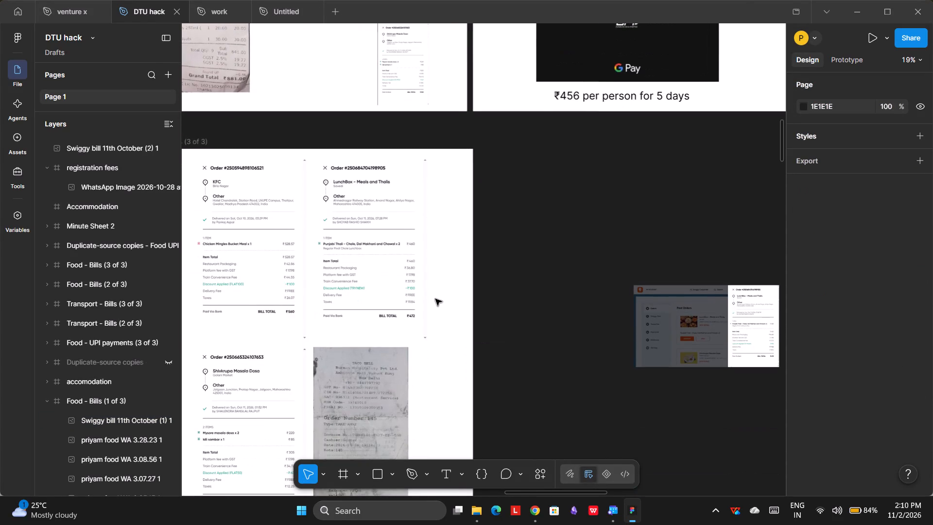
{"action": "scroll", "coordinate": [435, 299], "scroll_direction": "left", "scroll_amount": 1}
{"action": "left_click", "coordinate": [545, 339]}
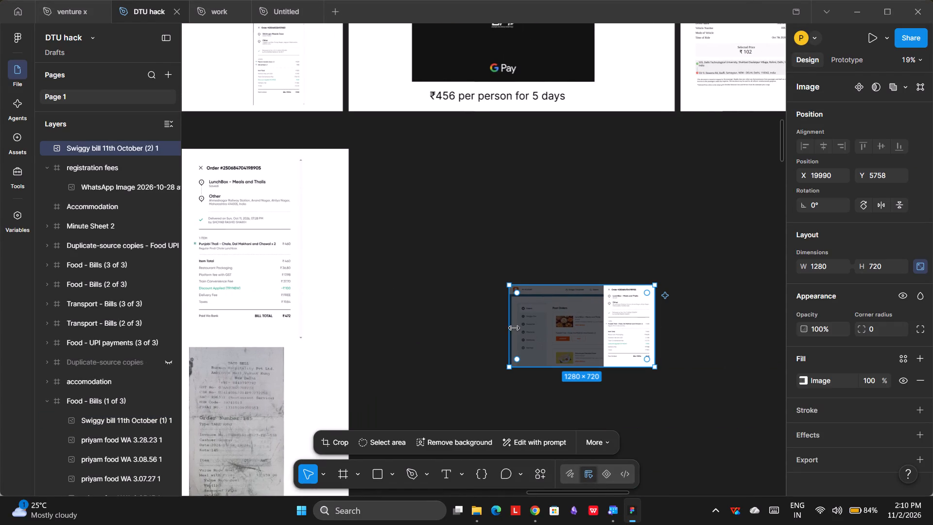
{"action": "left_click_drag", "start_coordinate": [510, 325], "coordinate": [607, 330], "text": "ctrl"}
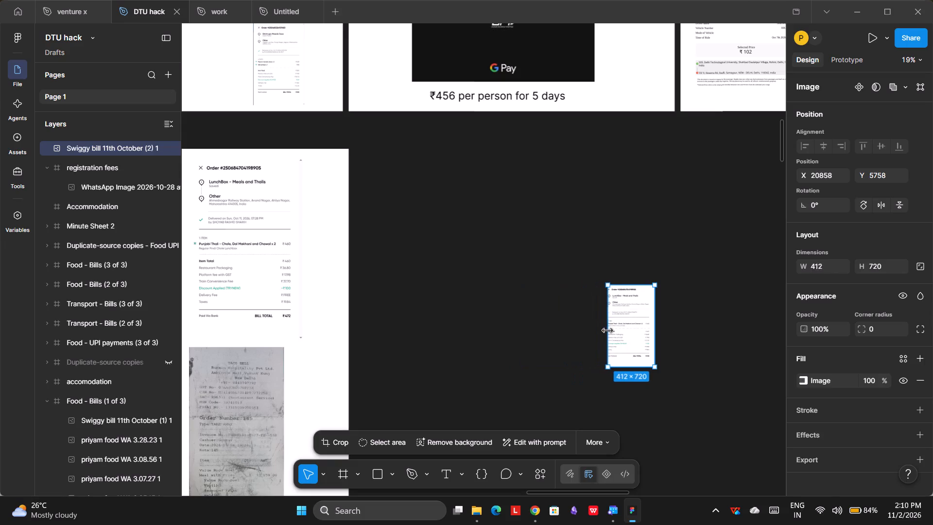
{"action": "left_click_drag", "start_coordinate": [607, 330], "coordinate": [604, 327], "text": "ctrl"}
Place Swiggy bill 11th October (2) below the paid-by-card receipt in Food - Bills (1 of 3), enlarged to about 861 × 1378.
{"action": "left_click_drag", "start_coordinate": [639, 330], "coordinate": [378, 53]}
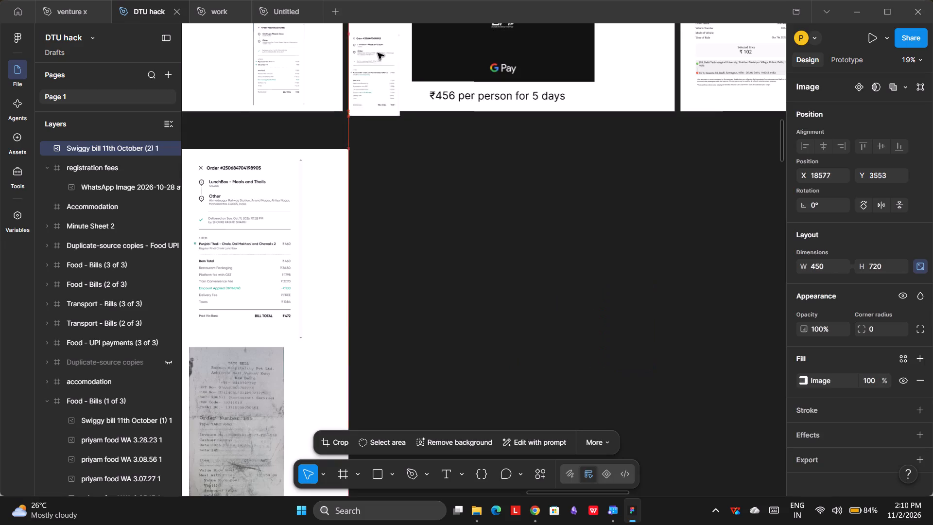
{"action": "left_click_drag", "start_coordinate": [378, 53], "coordinate": [279, 244]}
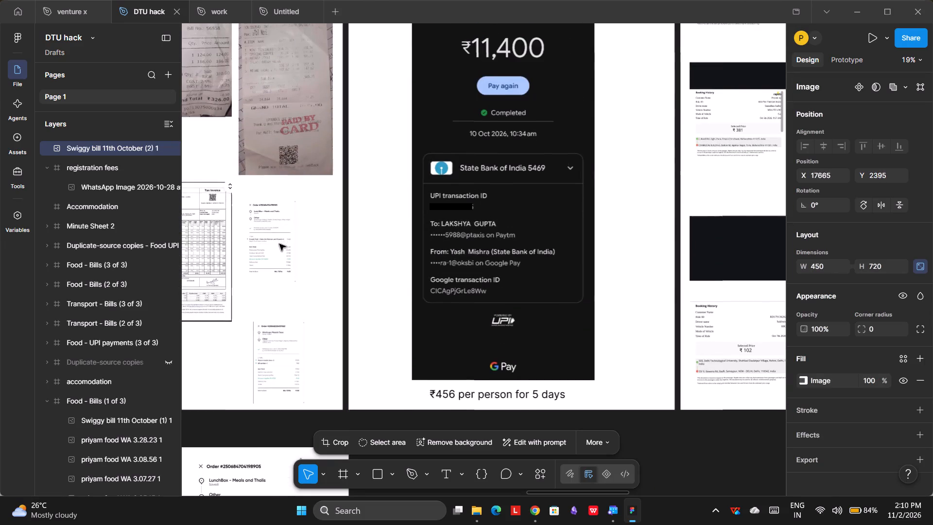
{"action": "left_click_drag", "start_coordinate": [296, 279], "coordinate": [344, 290]}
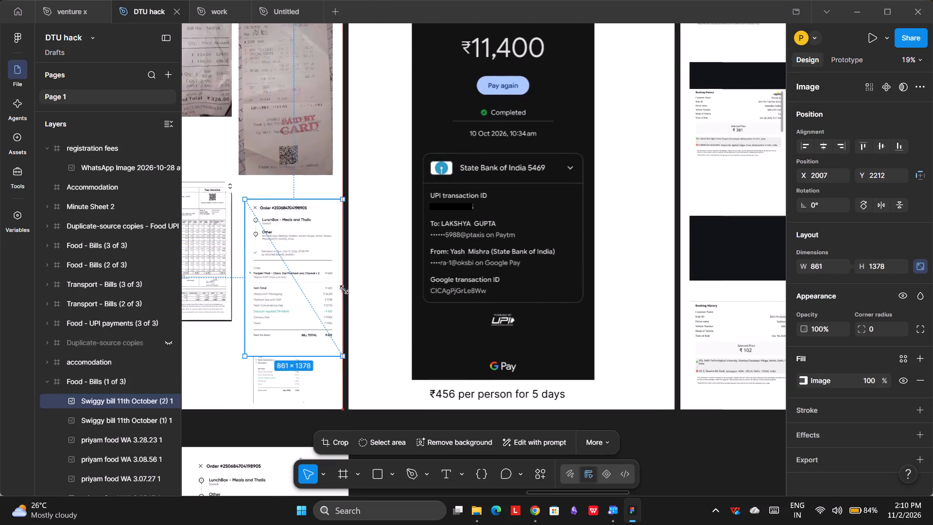
{"action": "left_click_drag", "start_coordinate": [344, 290], "coordinate": [341, 288]}
{"action": "left_click_drag", "start_coordinate": [310, 266], "coordinate": [299, 253]}
{"action": "scroll", "coordinate": [299, 253], "scroll_direction": "right", "scroll_amount": 1}
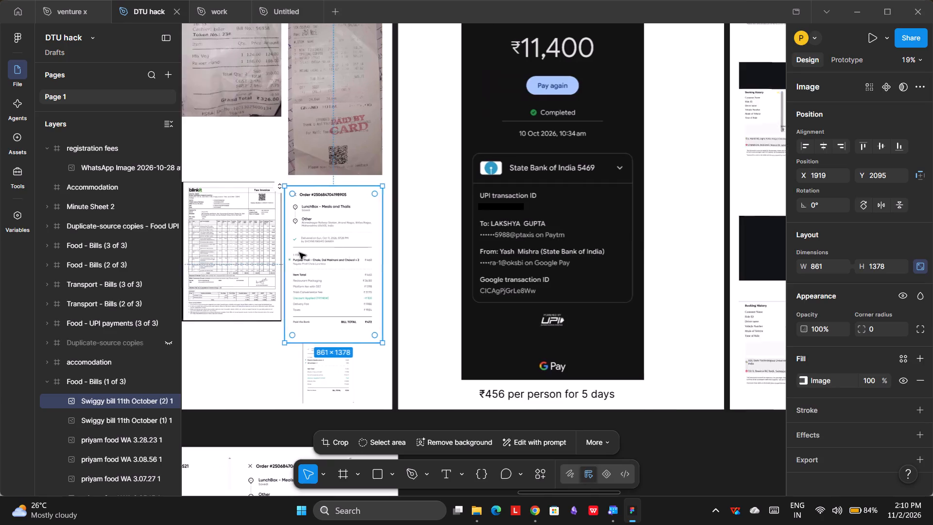
Shift the blinkit invoice up in Food - Bills (1 of 3) and fit Swiggy bill 11th October (1) beneath it, enlarged to about 641 × 1019.
{"action": "scroll", "coordinate": [299, 253], "scroll_direction": "right", "scroll_amount": 1}
{"action": "left_click_drag", "start_coordinate": [327, 246], "coordinate": [327, 210]}
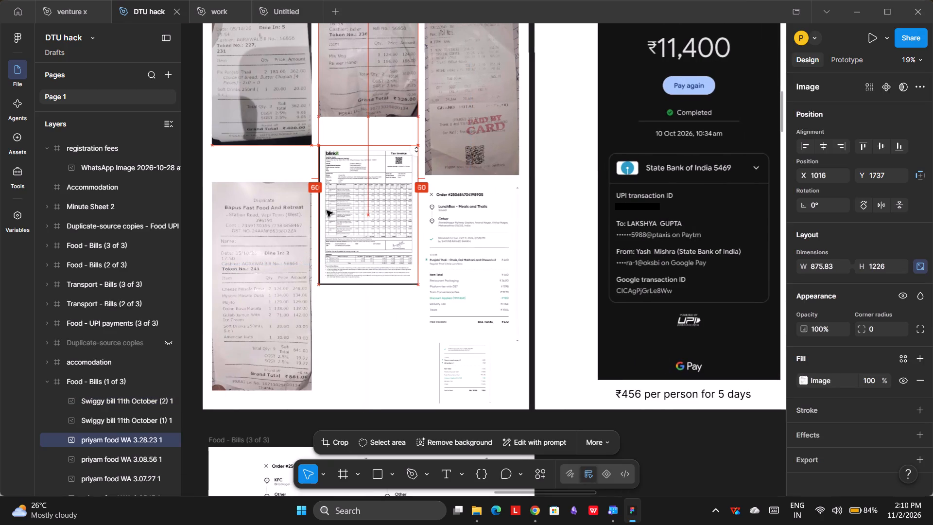
{"action": "left_click_drag", "start_coordinate": [327, 210], "coordinate": [323, 206]}
{"action": "left_click_drag", "start_coordinate": [454, 355], "coordinate": [370, 323]}
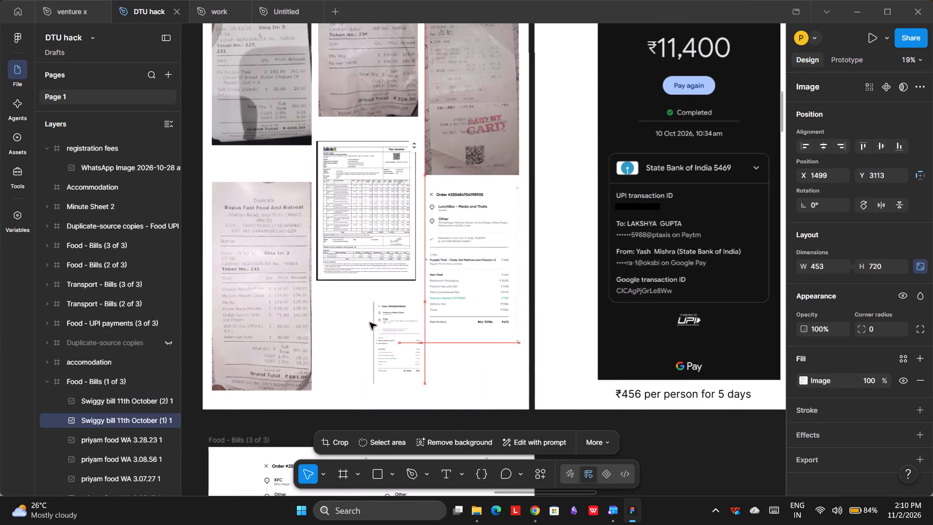
{"action": "left_click_drag", "start_coordinate": [370, 323], "coordinate": [363, 324]}
{"action": "left_click_drag", "start_coordinate": [397, 370], "coordinate": [428, 384]}
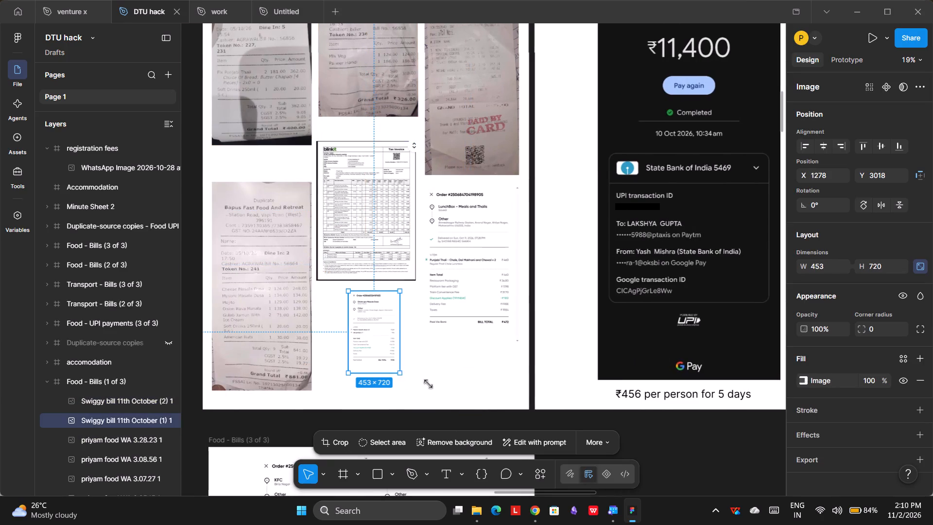
{"action": "left_click_drag", "start_coordinate": [428, 384], "coordinate": [423, 364]}
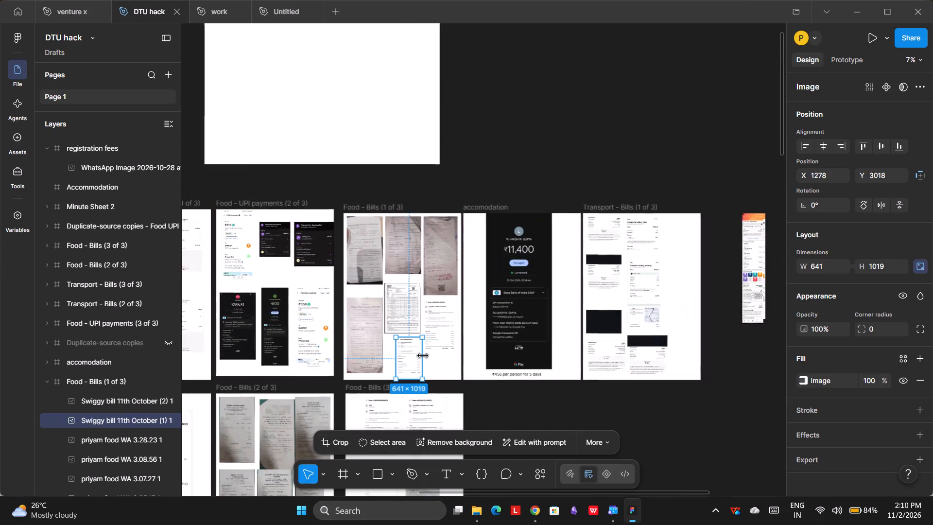
Shrink the blinkit invoice to about 819 × 1147 and move it higher to leave more room above Swiggy bill 11th October (1).
{"action": "scroll", "coordinate": [423, 344], "scroll_direction": "down", "scroll_amount": 1}
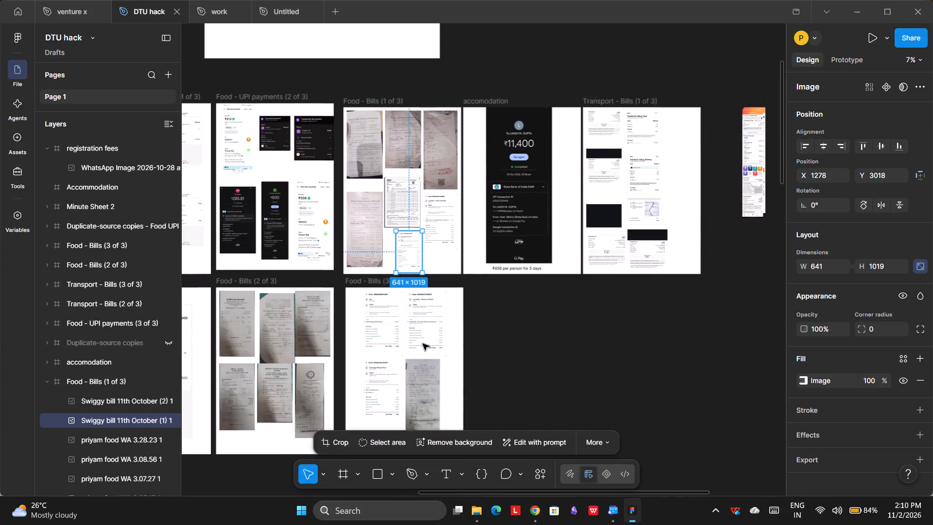
{"action": "scroll", "coordinate": [423, 344], "scroll_direction": "right", "scroll_amount": 2}
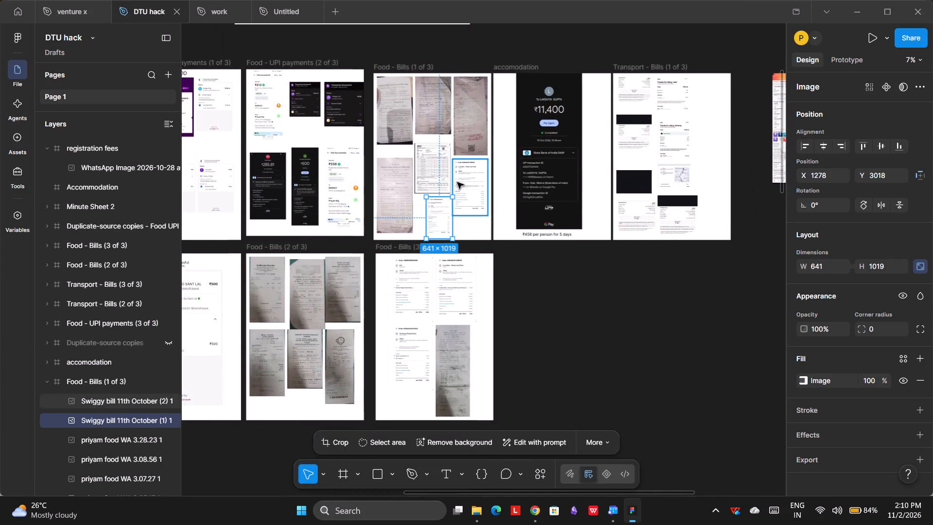
{"action": "left_click", "coordinate": [389, 146]}
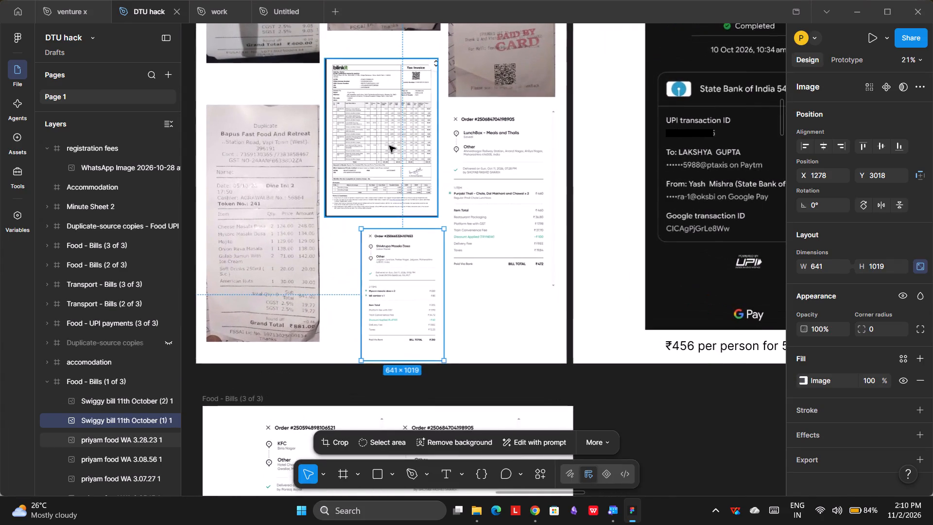
{"action": "left_click_drag", "start_coordinate": [439, 217], "coordinate": [406, 178]}
{"action": "left_click_drag", "start_coordinate": [408, 177], "coordinate": [431, 192]}
{"action": "left_click_drag", "start_coordinate": [395, 143], "coordinate": [401, 125]}
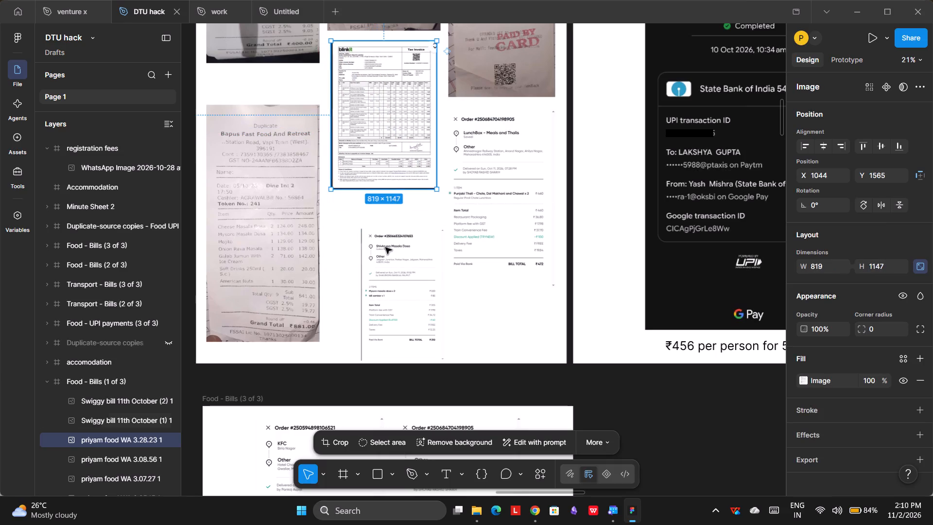
Enlarge Swiggy bill 11th October (1) to about 813 × 1292 and position it in the space under the blinkit invoice.
{"action": "left_click", "coordinate": [384, 260]}
{"action": "left_click_drag", "start_coordinate": [364, 227], "coordinate": [349, 211]}
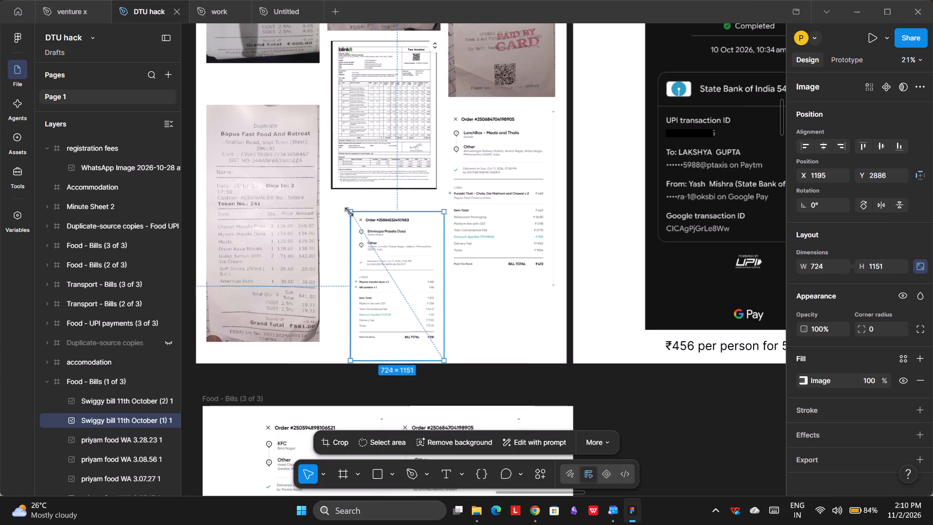
{"action": "left_click_drag", "start_coordinate": [349, 211], "coordinate": [339, 198]}
{"action": "left_click_drag", "start_coordinate": [388, 234], "coordinate": [383, 234]}
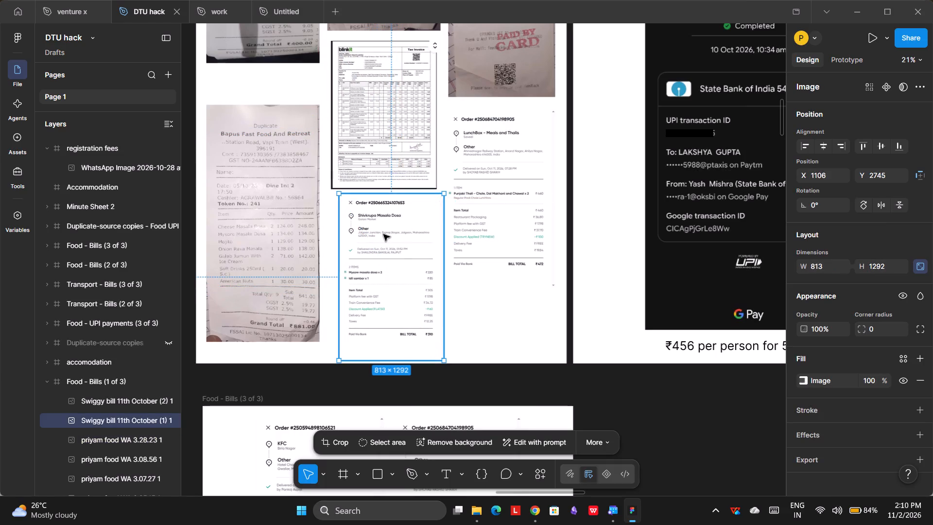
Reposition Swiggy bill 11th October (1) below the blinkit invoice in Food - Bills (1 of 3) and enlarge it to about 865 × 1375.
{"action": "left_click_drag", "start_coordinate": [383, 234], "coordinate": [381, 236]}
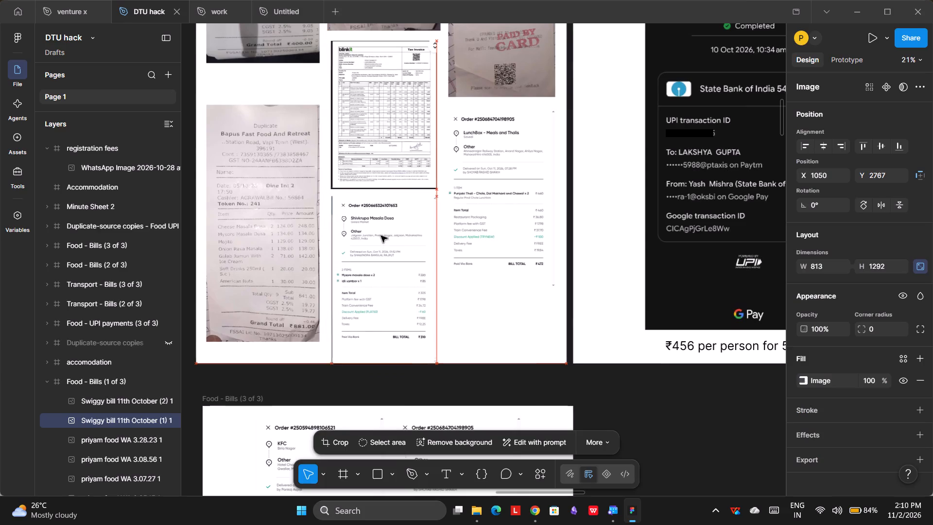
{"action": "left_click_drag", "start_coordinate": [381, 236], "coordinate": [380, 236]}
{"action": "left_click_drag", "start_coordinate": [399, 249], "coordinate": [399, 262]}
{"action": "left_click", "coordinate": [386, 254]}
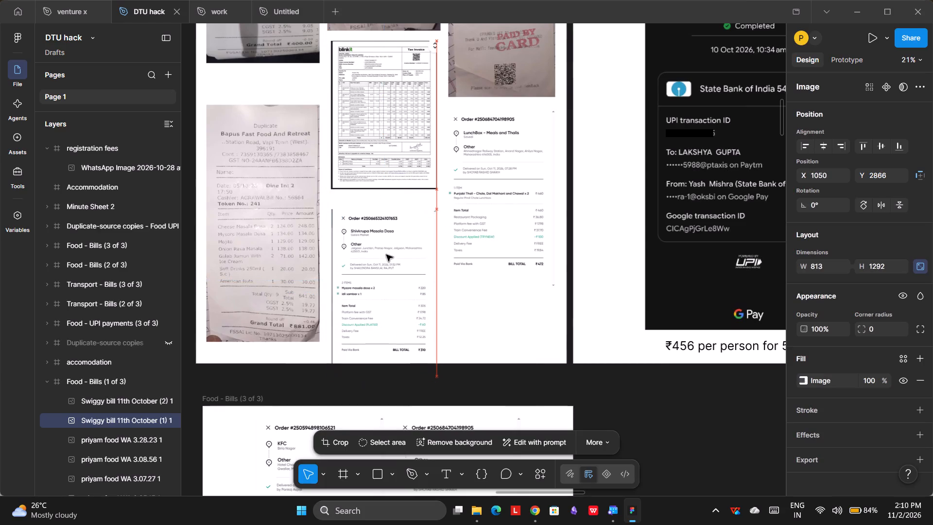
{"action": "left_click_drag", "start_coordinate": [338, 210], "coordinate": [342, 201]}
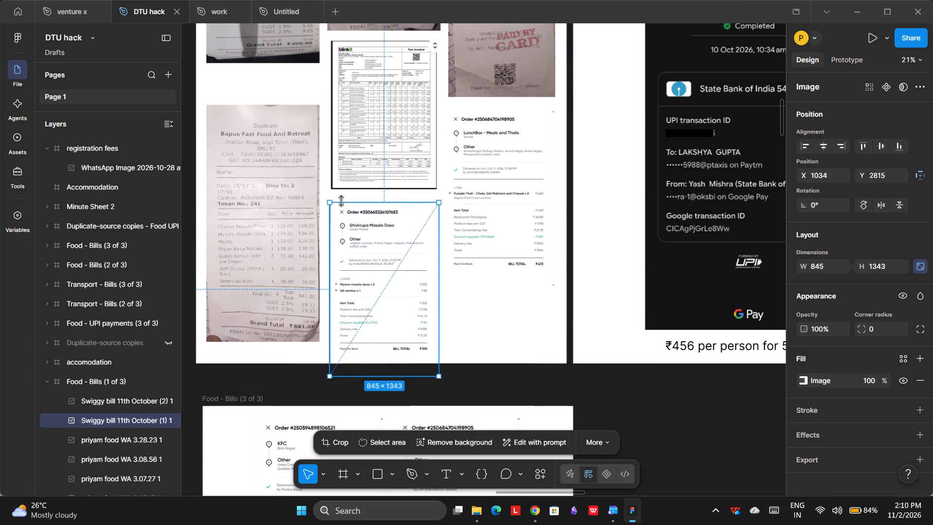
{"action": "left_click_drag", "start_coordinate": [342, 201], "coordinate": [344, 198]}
Shift Swiggy bill 11th October (2) slightly lower in Food - Bills (1 of 3), to about Y 2180.
{"action": "left_click_drag", "start_coordinate": [480, 231], "coordinate": [481, 242]}
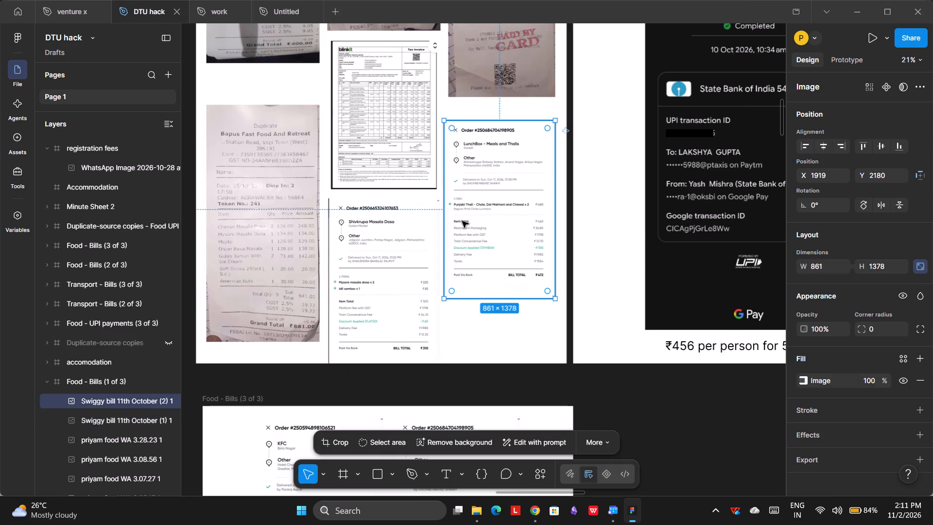
Move the blinkit invoice down in Food - Bills (1 of 3) and enlarge it upward to about 909 × 1273.
{"action": "left_click_drag", "start_coordinate": [406, 158], "coordinate": [406, 168]}
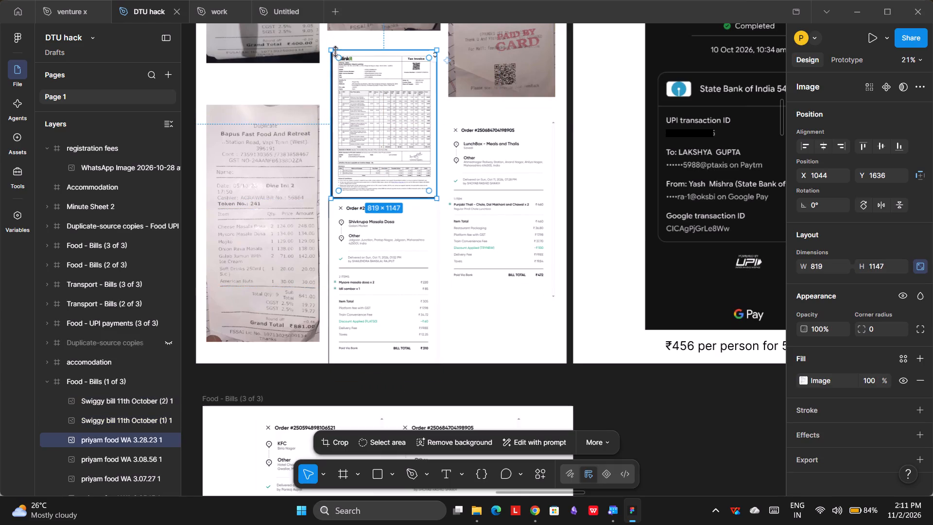
{"action": "left_click_drag", "start_coordinate": [332, 48], "coordinate": [327, 34]}
{"action": "left_click", "coordinate": [351, 61]}
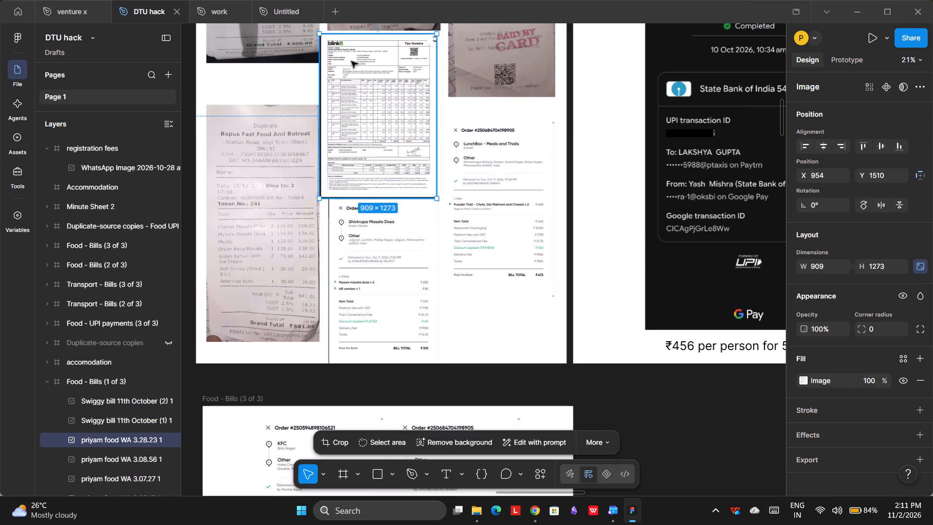
{"action": "left_click", "coordinate": [620, 381]}
Check the rearranged receipts in Food - Bills (1 of 3) alongside the neighbouring frames.
{"action": "scroll", "coordinate": [470, 171], "scroll_direction": "up", "scroll_amount": 3}
{"action": "scroll", "coordinate": [470, 171], "scroll_direction": "down", "scroll_amount": 1}
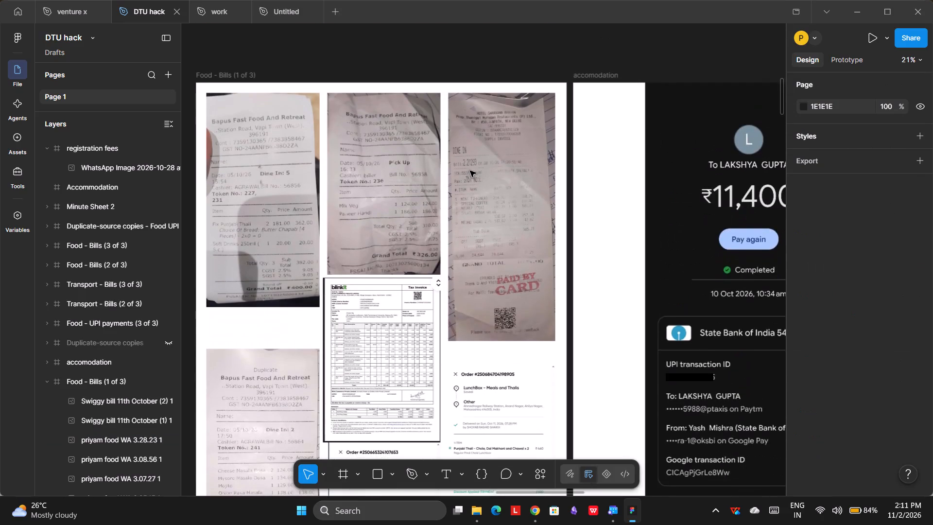
{"action": "scroll", "coordinate": [404, 161], "scroll_direction": "down", "scroll_amount": 7}
{"action": "scroll", "coordinate": [404, 161], "scroll_direction": "up", "scroll_amount": 2}
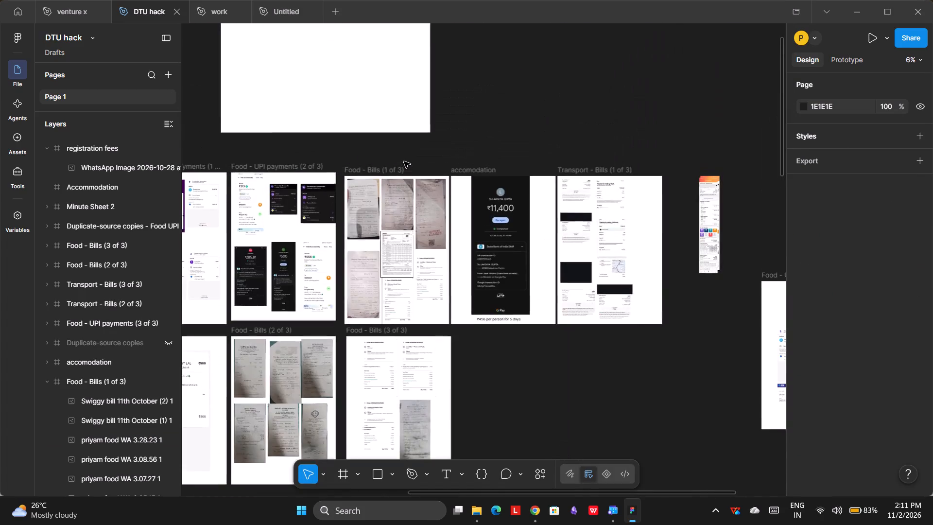
{"action": "scroll", "coordinate": [404, 161], "scroll_direction": "down", "scroll_amount": 3}
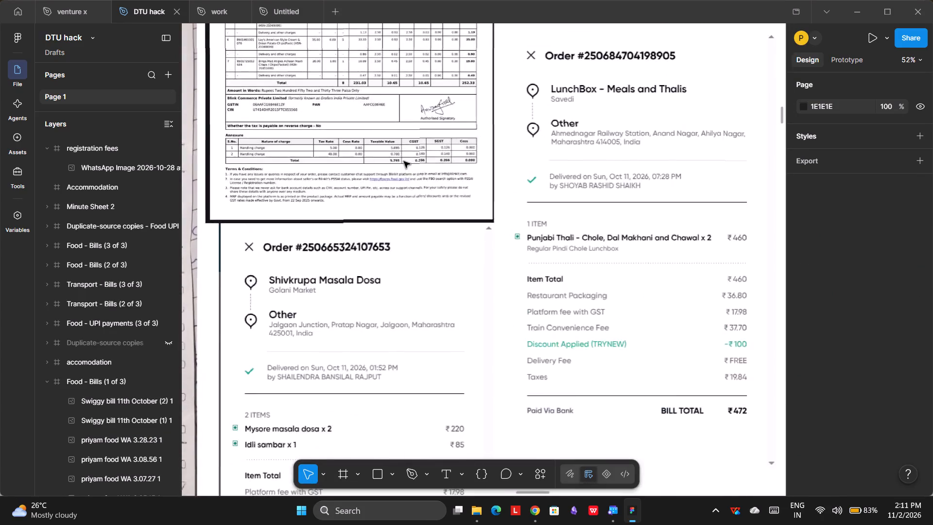
{"action": "scroll", "coordinate": [404, 161], "scroll_direction": "down", "scroll_amount": 1}
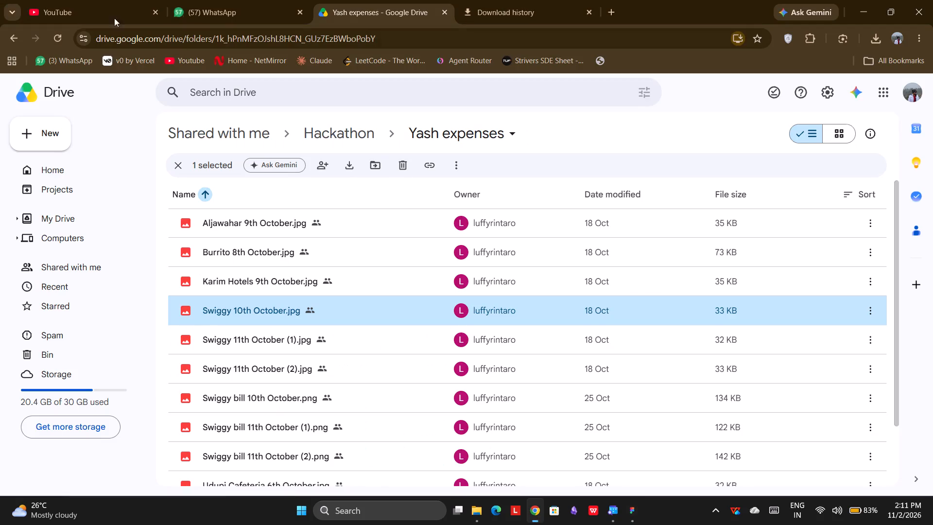
Preview Burrito 8th October.jpg in the Yash expenses Drive folder, close it, and return to the DTU hack Figma file.
{"action": "double_click", "coordinate": [189, 244]}
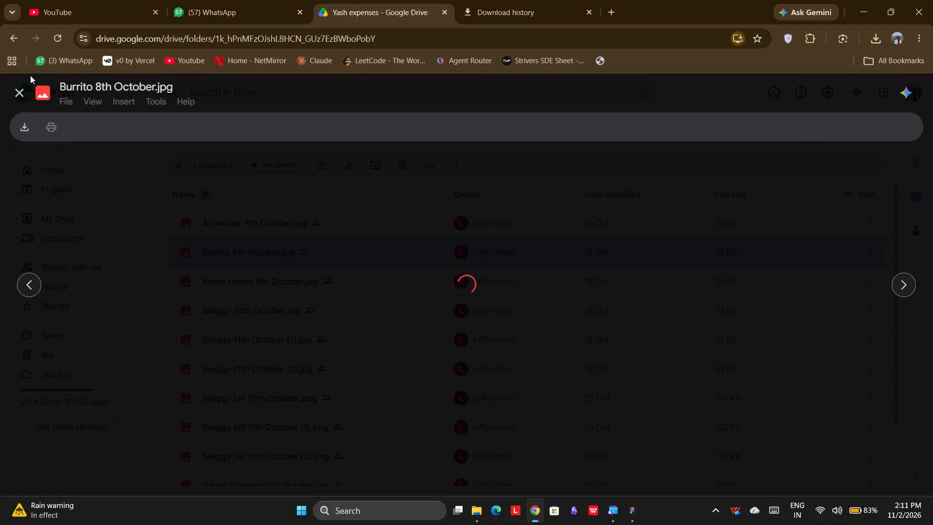
{"action": "left_click", "coordinate": [16, 90]}
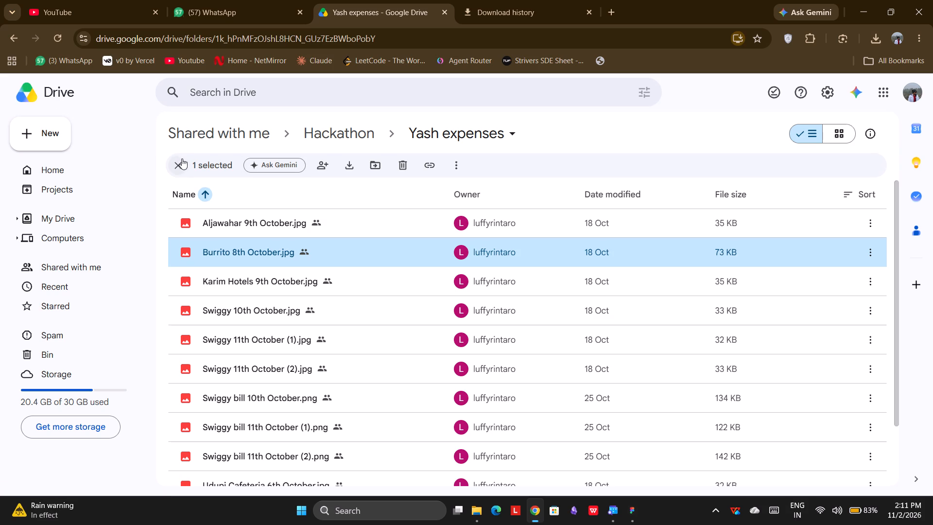
{"action": "left_click", "coordinate": [183, 163]}
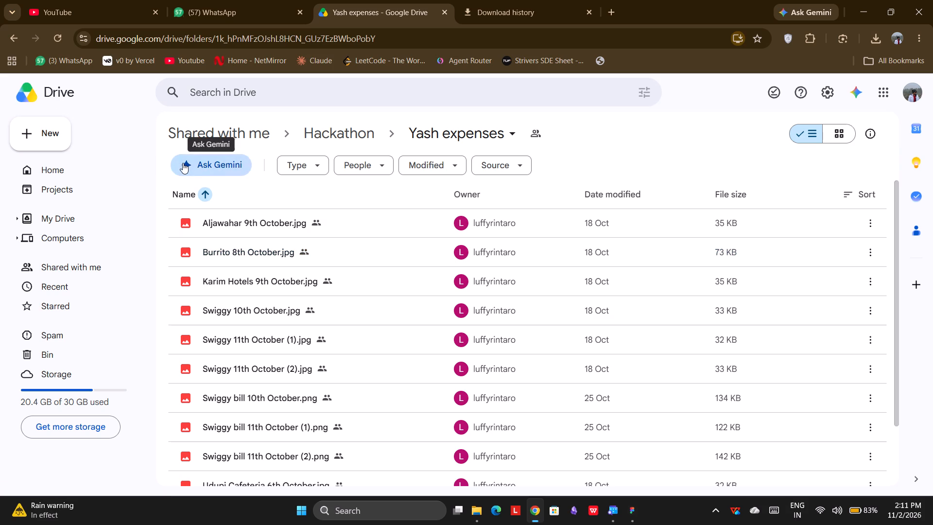
{"action": "key", "text": "x"}
{"action": "key", "text": "alt+Tab"}
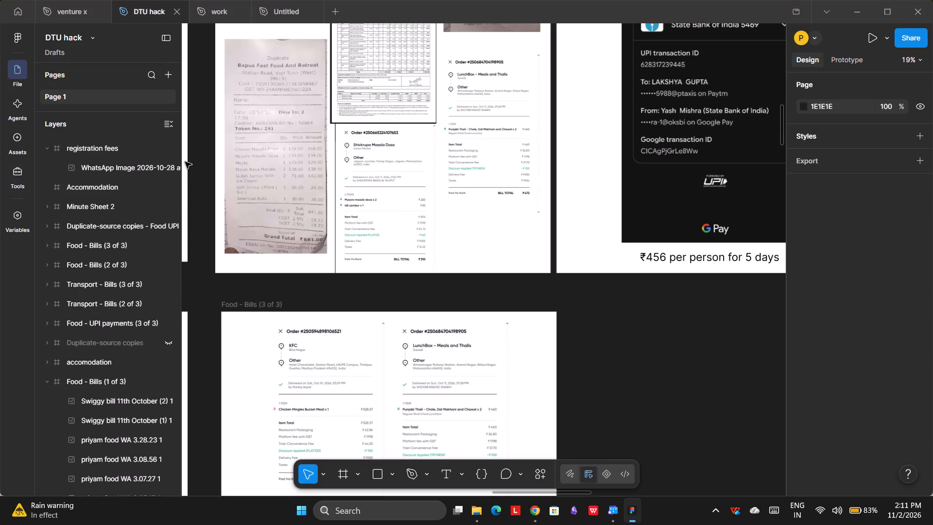
Examine the payment screenshots in Food - UPI payments (1 of 3) and (2 of 3), checking payees, dates and amounts.
{"action": "scroll", "coordinate": [328, 155], "scroll_direction": "up", "scroll_amount": 1}
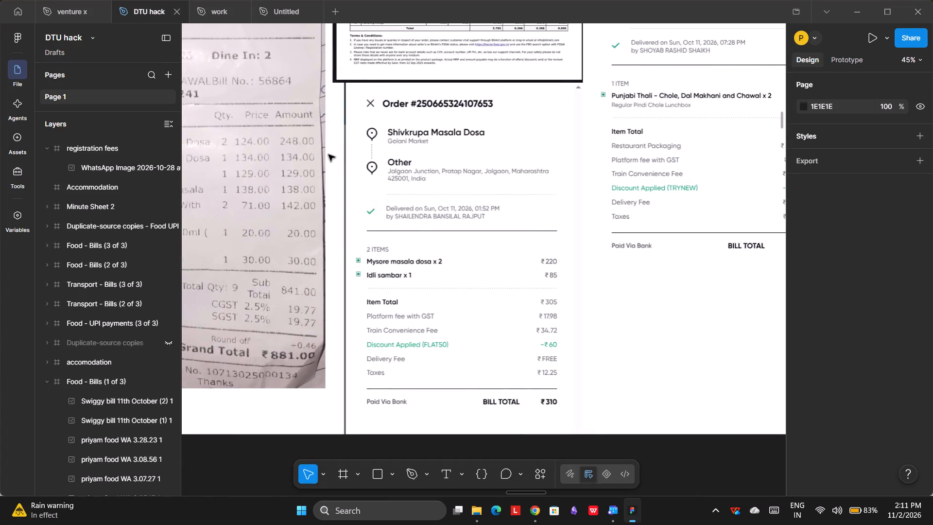
{"action": "scroll", "coordinate": [328, 155], "scroll_direction": "up", "scroll_amount": 1}
{"action": "scroll", "coordinate": [328, 155], "scroll_direction": "right", "scroll_amount": 1}
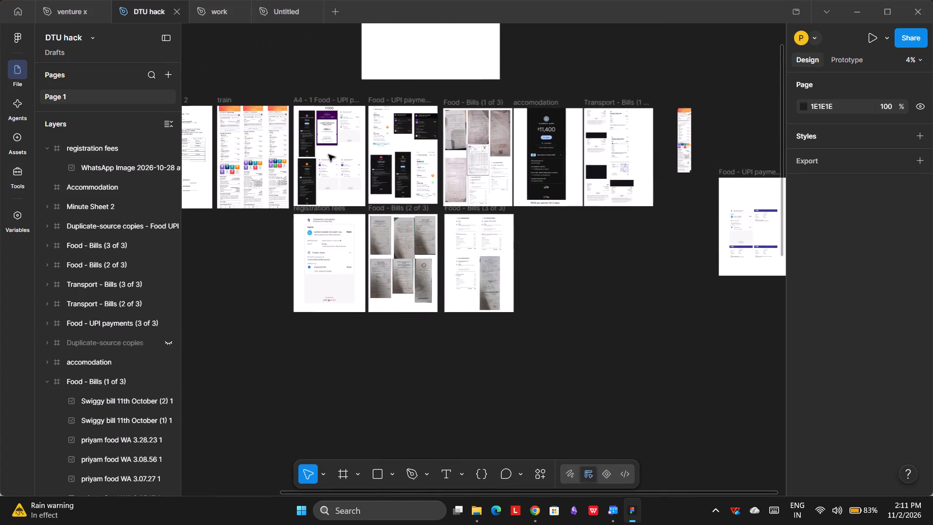
{"action": "scroll", "coordinate": [328, 155], "scroll_direction": "right", "scroll_amount": 1}
{"action": "scroll", "coordinate": [328, 155], "scroll_direction": "left", "scroll_amount": 1}
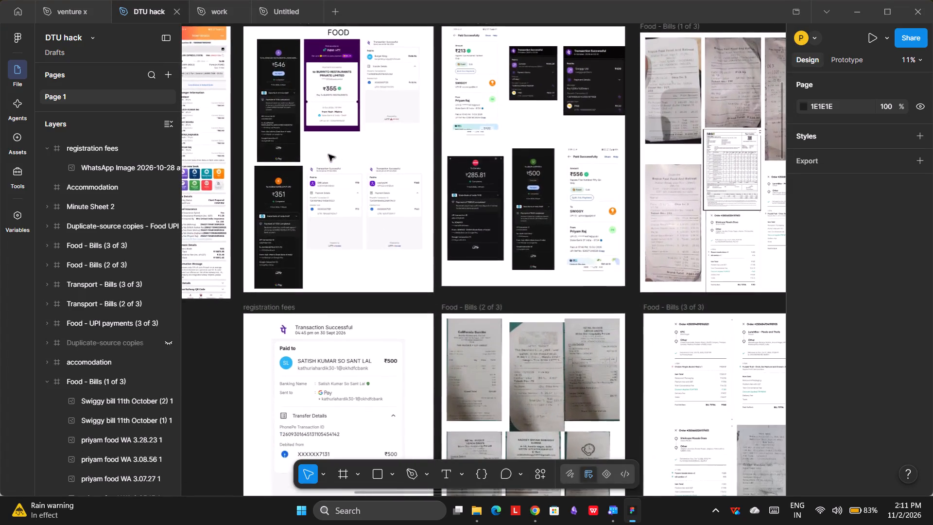
{"action": "scroll", "coordinate": [328, 155], "scroll_direction": "up", "scroll_amount": 1}
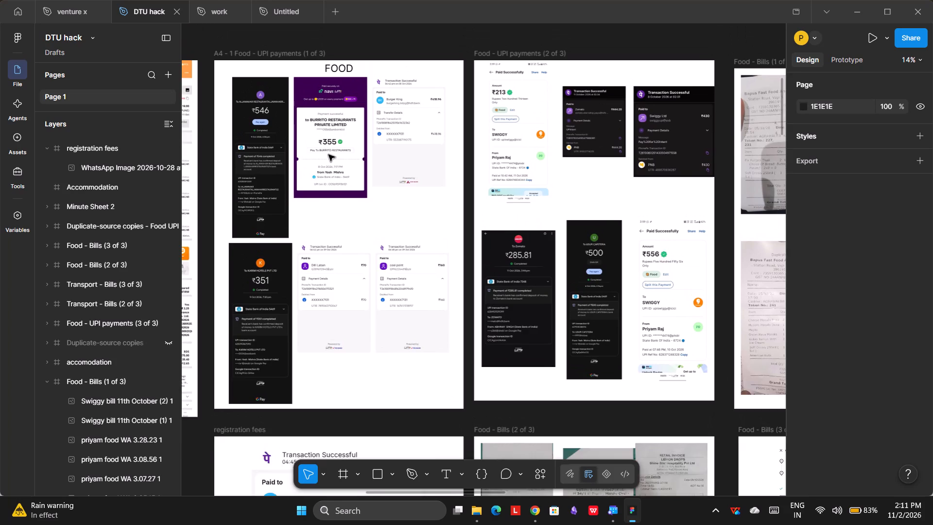
{"action": "scroll", "coordinate": [328, 155], "scroll_direction": "up", "scroll_amount": 2}
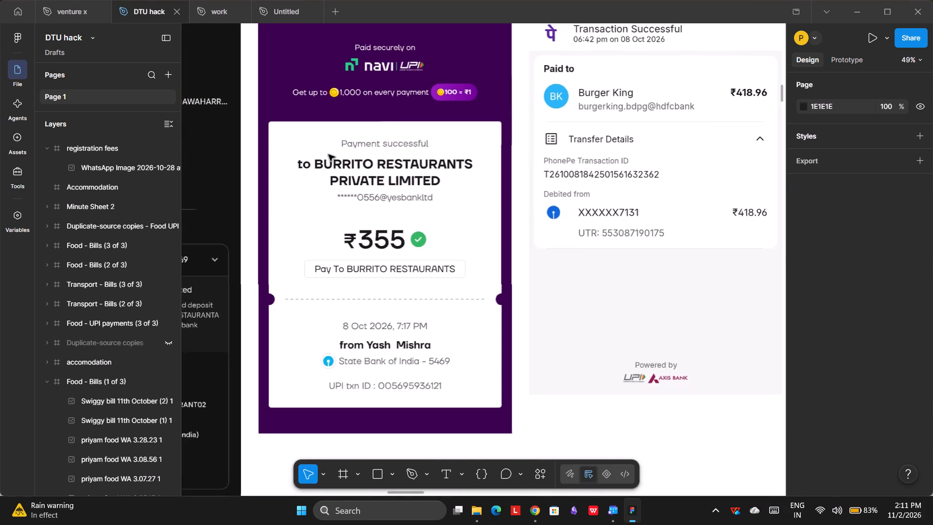
{"action": "scroll", "coordinate": [328, 155], "scroll_direction": "left", "scroll_amount": 7}
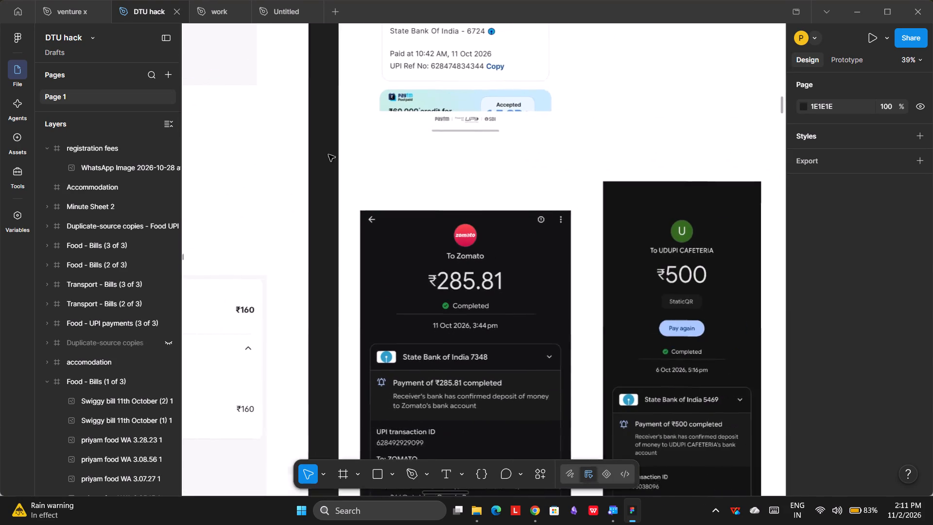
{"action": "scroll", "coordinate": [328, 155], "scroll_direction": "left", "scroll_amount": 7}
{"action": "scroll", "coordinate": [328, 155], "scroll_direction": "down", "scroll_amount": 3}
{"action": "scroll", "coordinate": [328, 155], "scroll_direction": "left", "scroll_amount": 1}
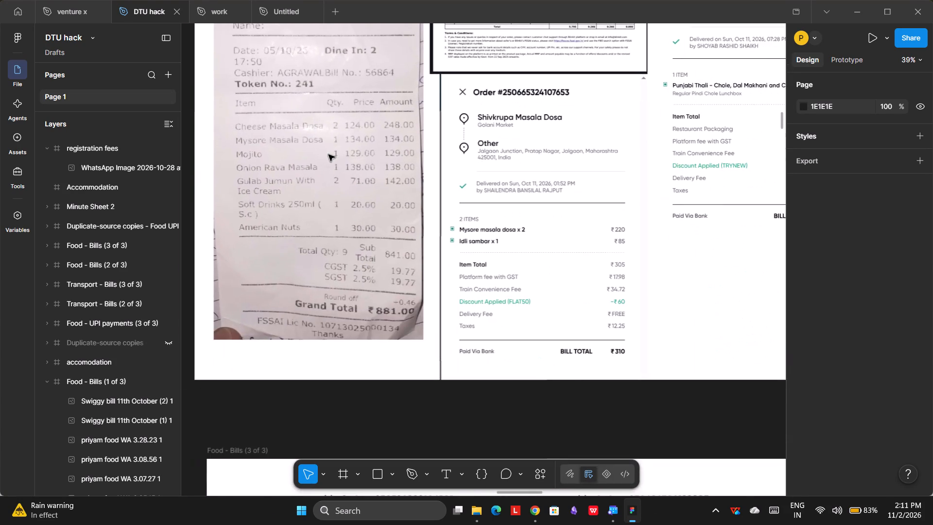
{"action": "scroll", "coordinate": [328, 155], "scroll_direction": "left", "scroll_amount": 1}
{"action": "scroll", "coordinate": [328, 155], "scroll_direction": "right", "scroll_amount": 9}
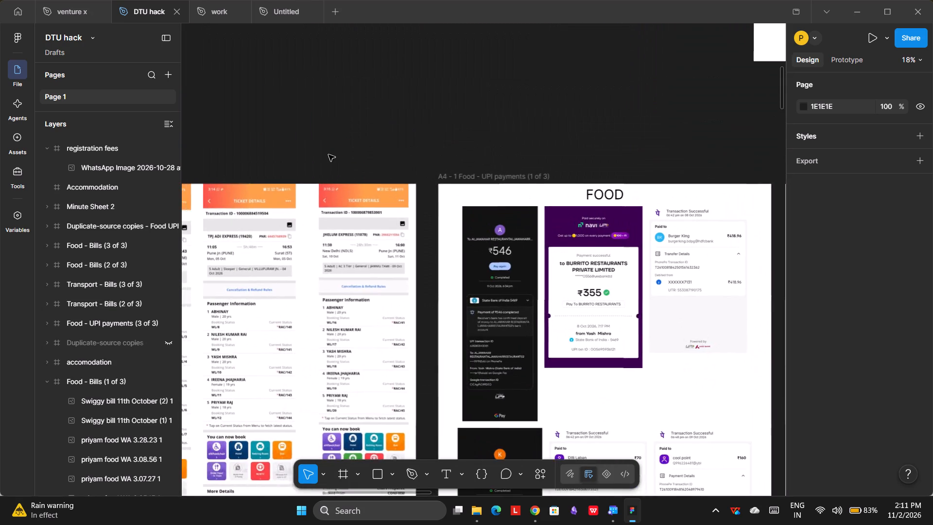
{"action": "scroll", "coordinate": [328, 155], "scroll_direction": "down", "scroll_amount": 1}
{"action": "scroll", "coordinate": [576, 227], "scroll_direction": "left", "scroll_amount": 1}
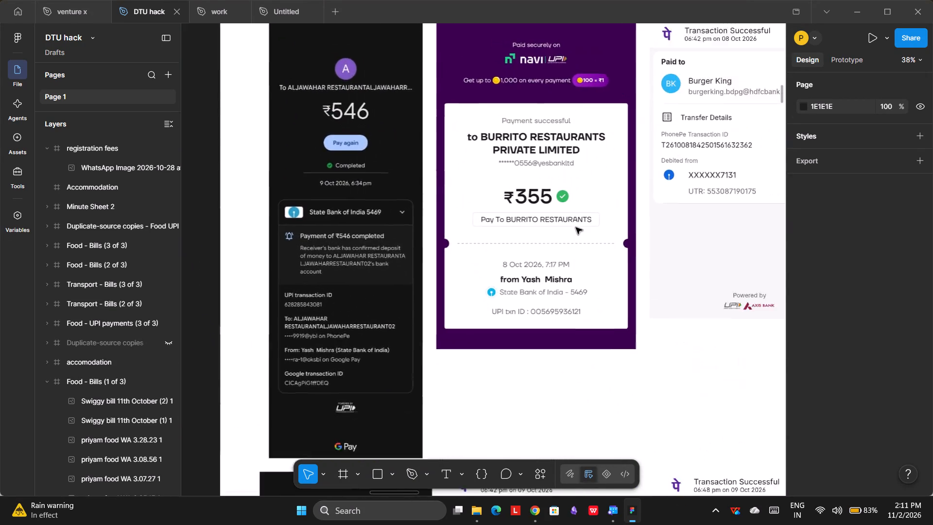
{"action": "scroll", "coordinate": [576, 227], "scroll_direction": "left", "scroll_amount": 1}
{"action": "scroll", "coordinate": [576, 227], "scroll_direction": "down", "scroll_amount": 6}
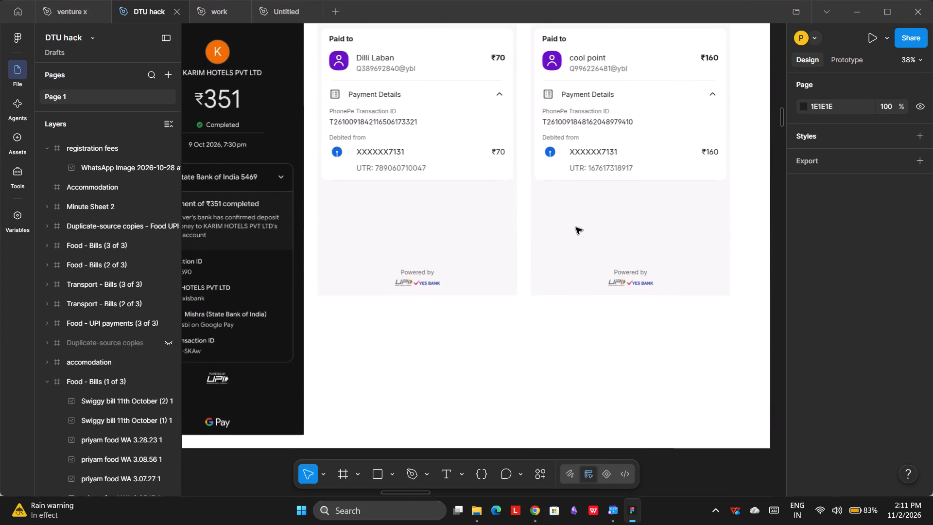
{"action": "scroll", "coordinate": [576, 227], "scroll_direction": "down", "scroll_amount": 1}
{"action": "scroll", "coordinate": [576, 227], "scroll_direction": "up", "scroll_amount": 3}
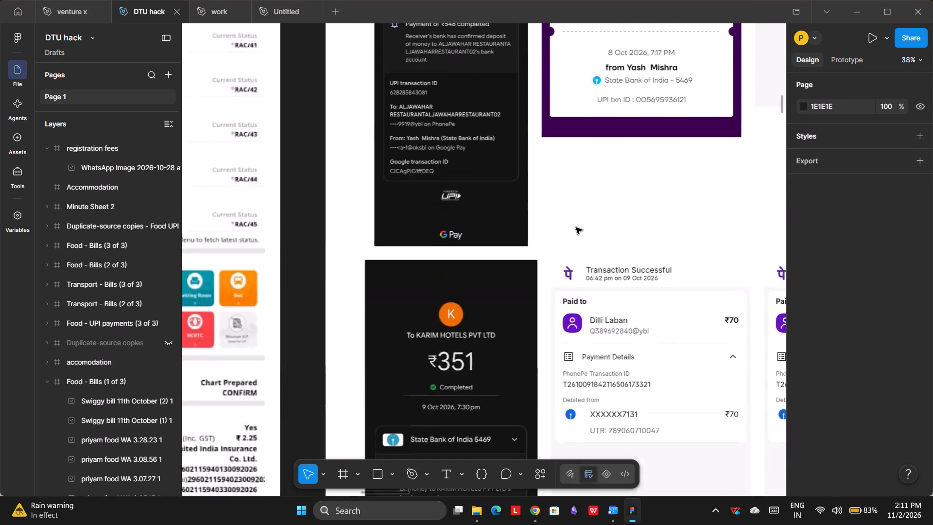
{"action": "scroll", "coordinate": [576, 227], "scroll_direction": "left", "scroll_amount": 5}
{"action": "scroll", "coordinate": [576, 227], "scroll_direction": "up", "scroll_amount": 1}
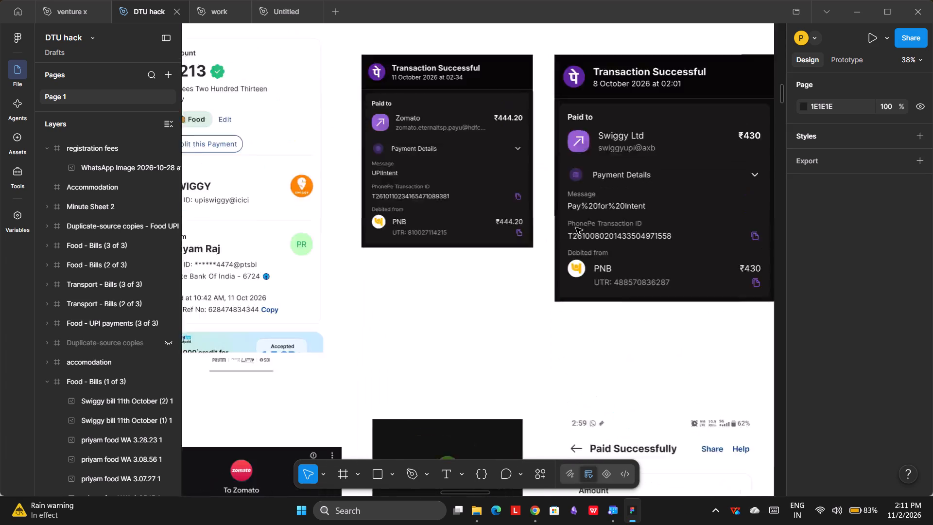
Compare the receipts in Food - Bills (1 of 3) with the Swiggy bills in Food - Bills (3 of 3) for duplicates.
{"action": "scroll", "coordinate": [576, 227], "scroll_direction": "up", "scroll_amount": 1}
{"action": "scroll", "coordinate": [576, 227], "scroll_direction": "left", "scroll_amount": 2}
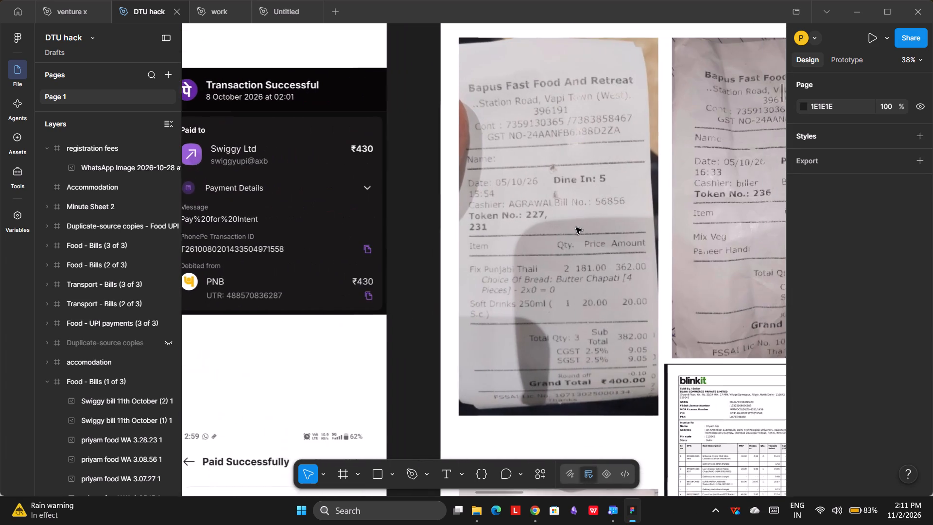
{"action": "scroll", "coordinate": [576, 227], "scroll_direction": "left", "scroll_amount": 4}
{"action": "scroll", "coordinate": [576, 227], "scroll_direction": "down", "scroll_amount": 4}
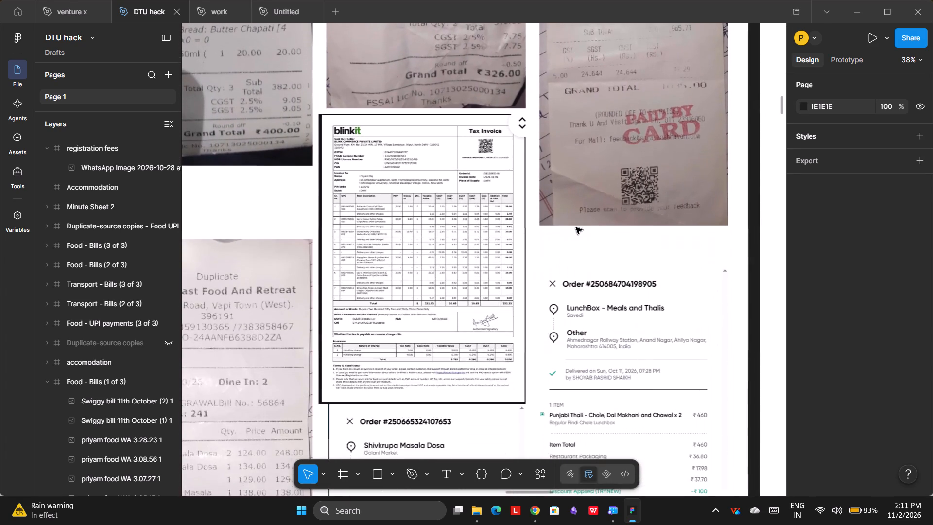
{"action": "scroll", "coordinate": [576, 227], "scroll_direction": "down", "scroll_amount": 3}
{"action": "scroll", "coordinate": [576, 227], "scroll_direction": "left", "scroll_amount": 1}
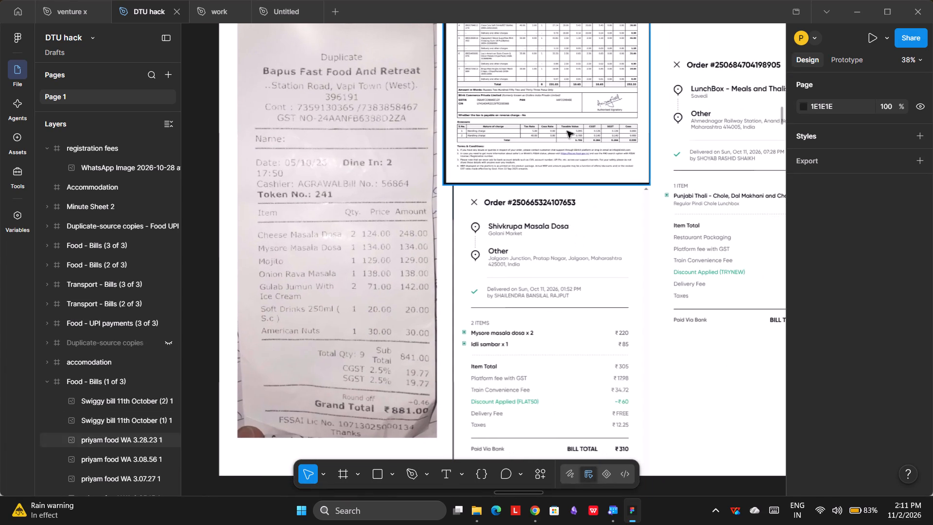
{"action": "scroll", "coordinate": [567, 131], "scroll_direction": "up", "scroll_amount": 1}
{"action": "scroll", "coordinate": [567, 131], "scroll_direction": "left", "scroll_amount": 2}
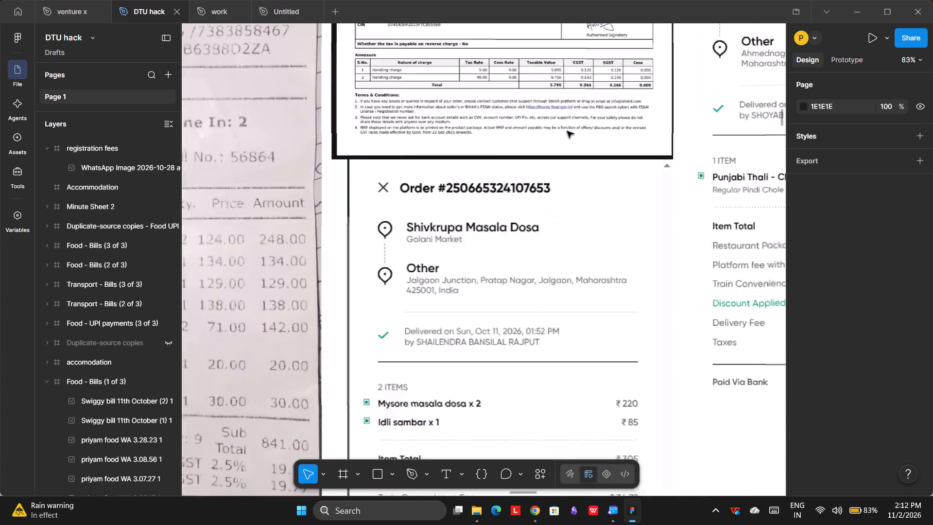
{"action": "scroll", "coordinate": [567, 131], "scroll_direction": "left", "scroll_amount": 1}
{"action": "scroll", "coordinate": [567, 131], "scroll_direction": "down", "scroll_amount": 4}
{"action": "scroll", "coordinate": [567, 131], "scroll_direction": "up", "scroll_amount": 1}
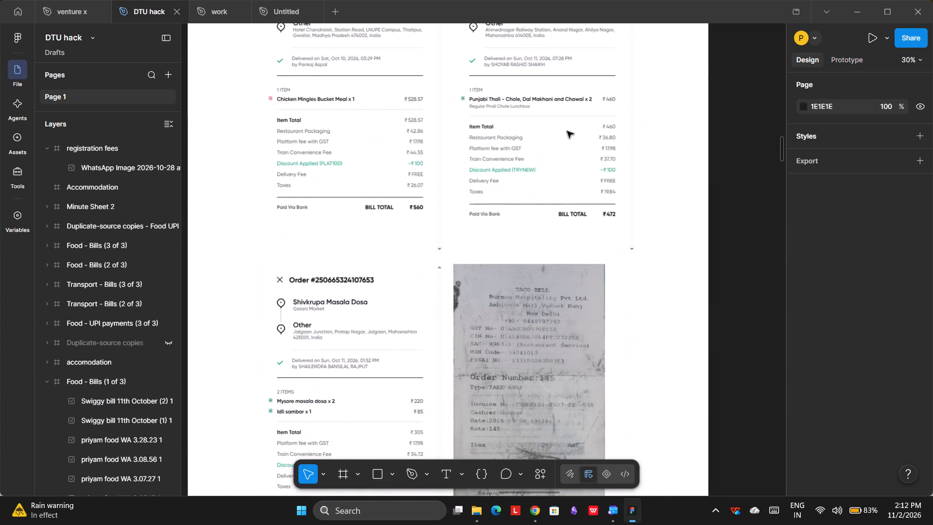
{"action": "scroll", "coordinate": [567, 131], "scroll_direction": "up", "scroll_amount": 3}
{"action": "scroll", "coordinate": [567, 131], "scroll_direction": "down", "scroll_amount": 10}
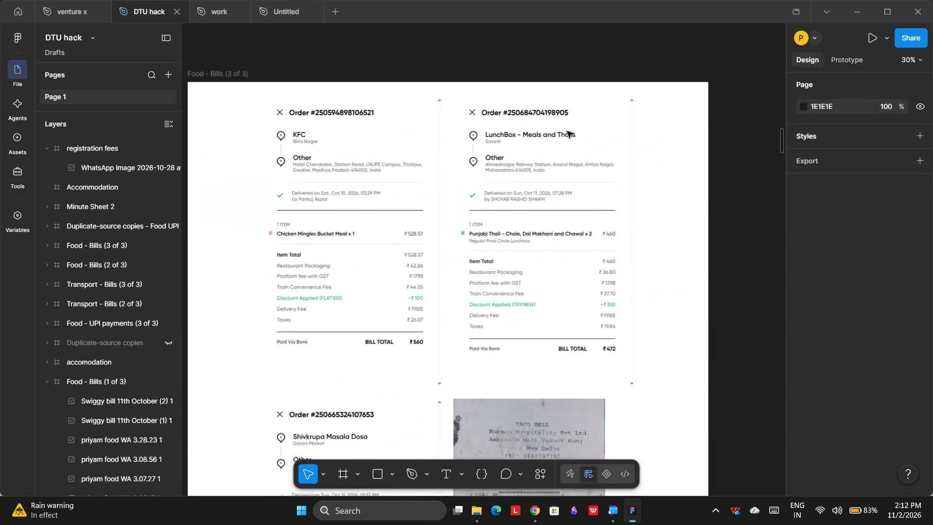
{"action": "scroll", "coordinate": [567, 131], "scroll_direction": "down", "scroll_amount": 1}
{"action": "scroll", "coordinate": [567, 131], "scroll_direction": "up", "scroll_amount": 3}
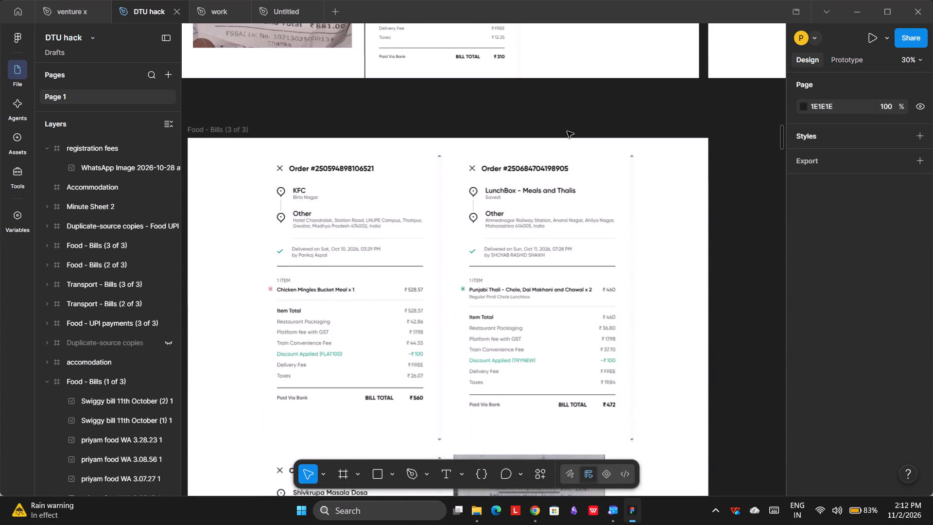
Delete Swiggy bill 11th October (1) from Food - Bills (1 of 3).
{"action": "scroll", "coordinate": [567, 131], "scroll_direction": "up", "scroll_amount": 2}
{"action": "left_click", "coordinate": [495, 208]}
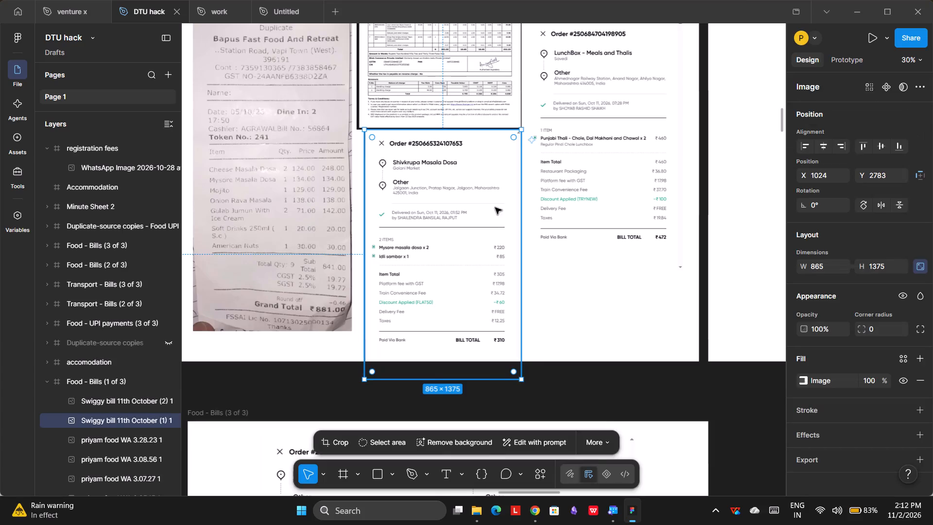
{"action": "key", "text": "Delete"}
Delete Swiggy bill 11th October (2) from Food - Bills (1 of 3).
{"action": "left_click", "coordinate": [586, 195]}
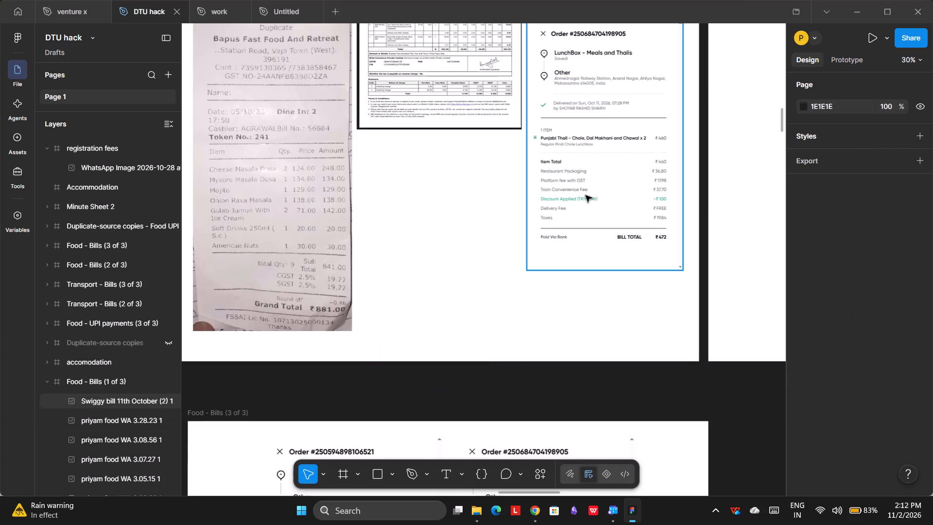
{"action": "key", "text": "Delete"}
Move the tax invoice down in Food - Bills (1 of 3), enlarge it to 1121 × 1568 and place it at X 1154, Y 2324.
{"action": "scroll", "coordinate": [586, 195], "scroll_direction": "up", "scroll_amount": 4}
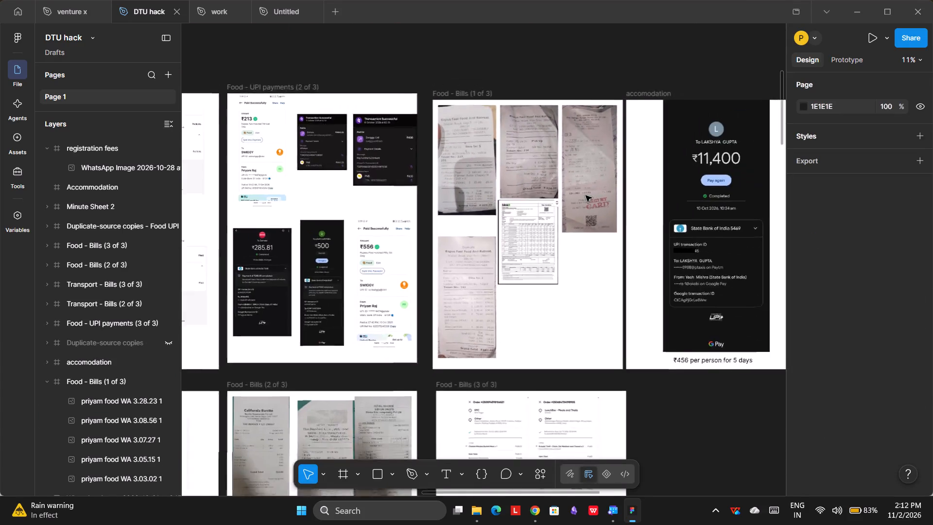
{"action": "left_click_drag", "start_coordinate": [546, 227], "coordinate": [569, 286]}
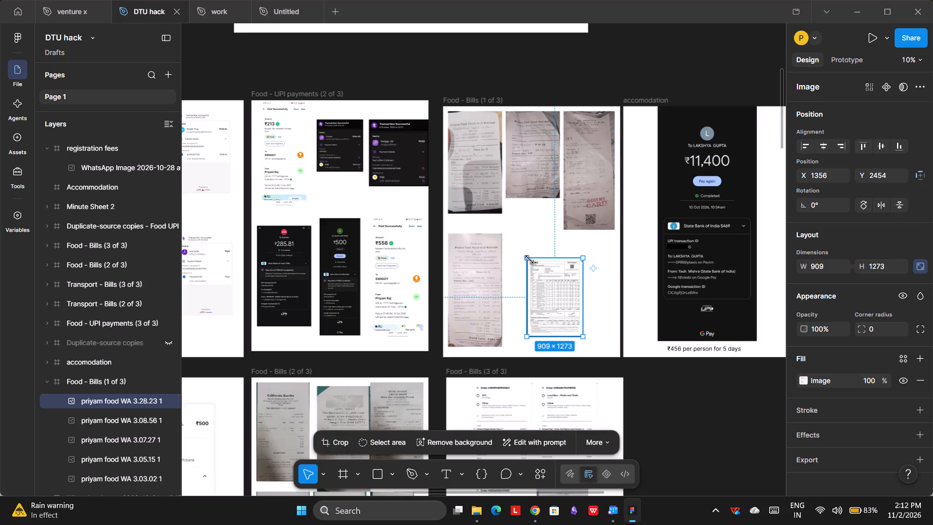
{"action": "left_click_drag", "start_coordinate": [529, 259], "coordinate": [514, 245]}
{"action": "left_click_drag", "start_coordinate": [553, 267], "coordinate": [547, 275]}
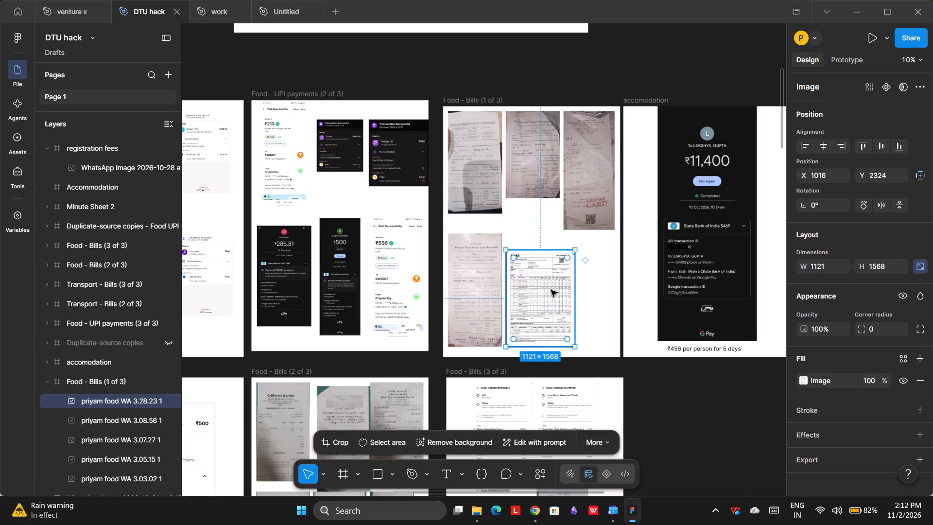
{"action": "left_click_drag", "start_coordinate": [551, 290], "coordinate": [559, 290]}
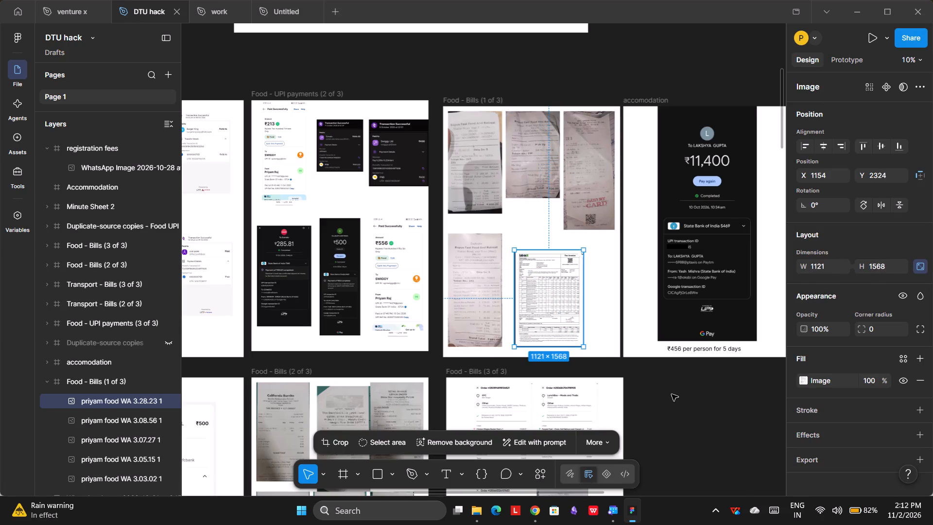
Undo the recent edits back to when both Swiggy bill 11th October images lie uncropped outside the frames and the invoice is 875.83 × 1226.
{"action": "scroll", "coordinate": [670, 394], "scroll_direction": "down", "scroll_amount": 1}
{"action": "key", "text": "ctrl+y"}
{"action": "key", "text": "ctrl+y"}
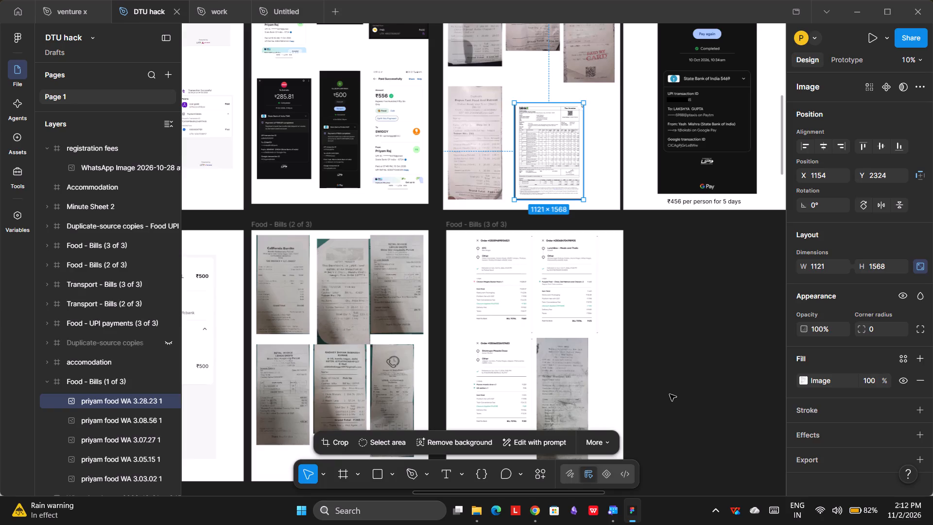
{"action": "key", "text": "ctrl+y"}
{"action": "key", "text": "ctrl+y"}
{"action": "key", "text": "ctrl+z"}
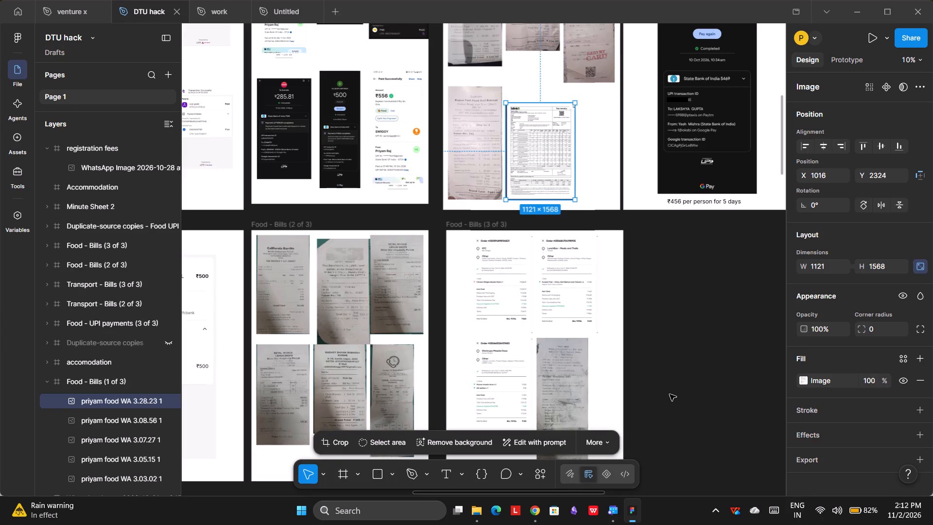
{"action": "key", "text": "ctrl+z"}
{"action": "key", "text": "ctrl+z"}
{"action": "key", "text": "ctrl+z"}
{"action": "key", "text": "ctrl+z"}
{"action": "key", "text": "ctrl+z"}
{"action": "key", "text": "ctrl+z"}
{"action": "key", "text": "ctrl+z"}
{"action": "key", "text": "ctrl+z"}
{"action": "key", "text": "ctrl+z"}
{"action": "key", "text": "ctrl+z"}
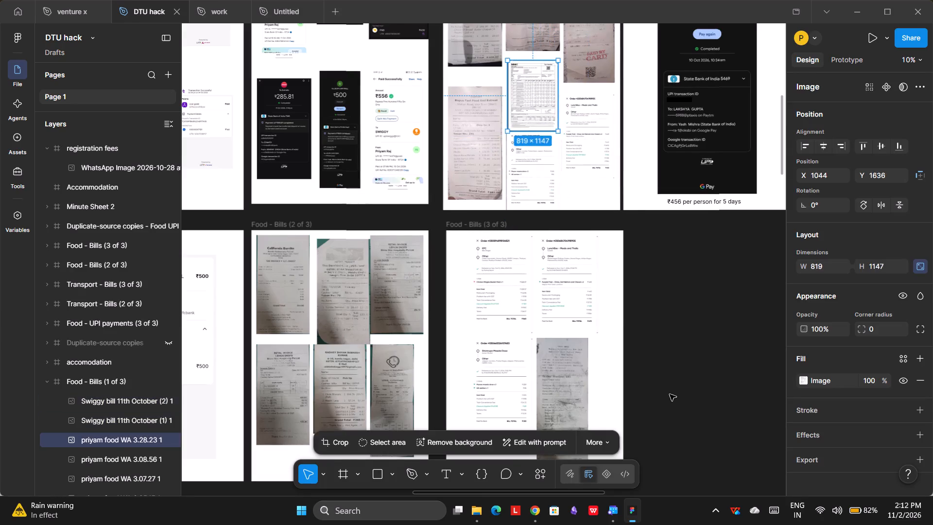
{"action": "key", "text": "ctrl+z"}
{"action": "key", "text": "ctrl+z"}
{"action": "key", "text": "ctrl+z"}
{"action": "key", "text": "ctrl+z"}
{"action": "key", "text": "ctrl+z"}
{"action": "key", "text": "ctrl+z"}
{"action": "key", "text": "ctrl+z"}
{"action": "key", "text": "ctrl+z"}
{"action": "key", "text": "ctrl+z"}
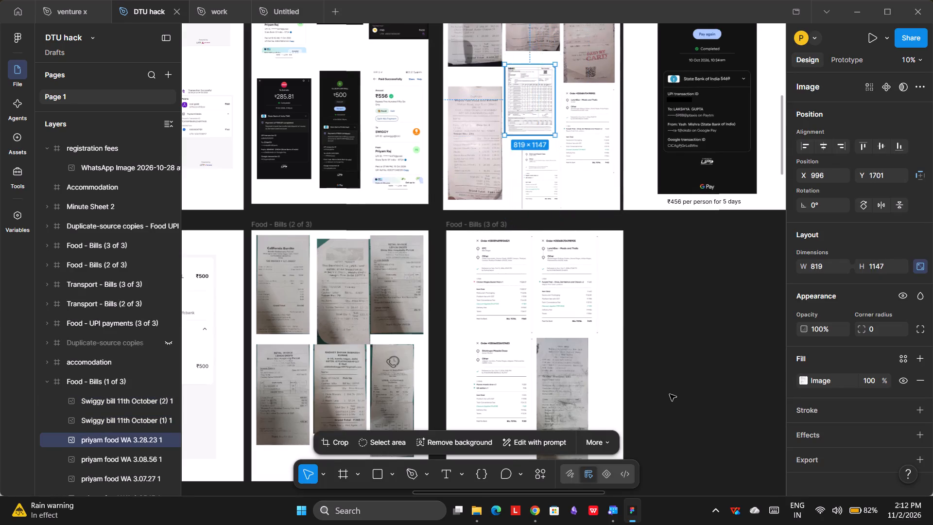
{"action": "key", "text": "ctrl+z"}
{"action": "key", "text": "ctrl+z"}
{"action": "key", "text": "ctrl+z"}
{"action": "key", "text": "ctrl+z"}
{"action": "key", "text": "ctrl+z"}
{"action": "key", "text": "ctrl+z"}
{"action": "key", "text": "ctrl+z"}
{"action": "key", "text": "ctrl+z"}
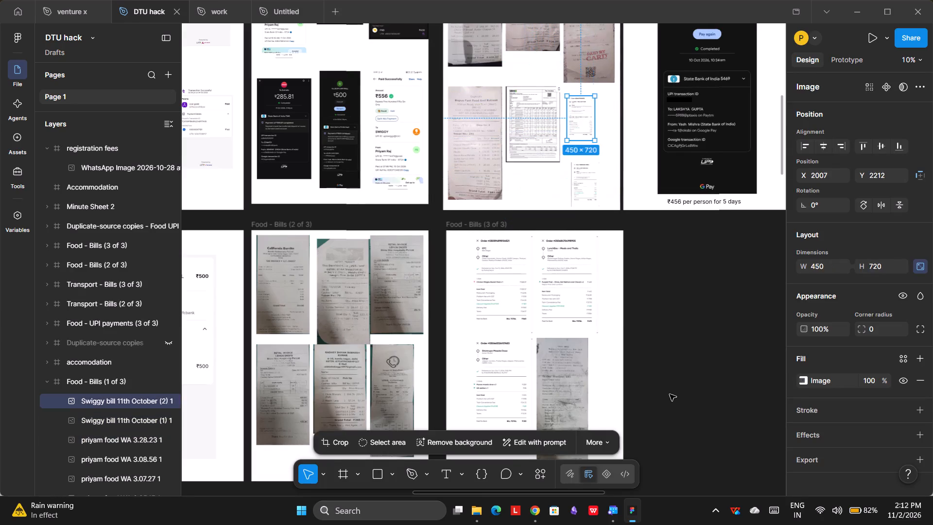
{"action": "key", "text": "ctrl+z"}
{"action": "key", "text": "ctrl+z"}
{"action": "key", "text": "ctrl+z"}
{"action": "key", "text": "ctrl+z"}
{"action": "key", "text": "ctrl+z"}
{"action": "key", "text": "ctrl+z"}
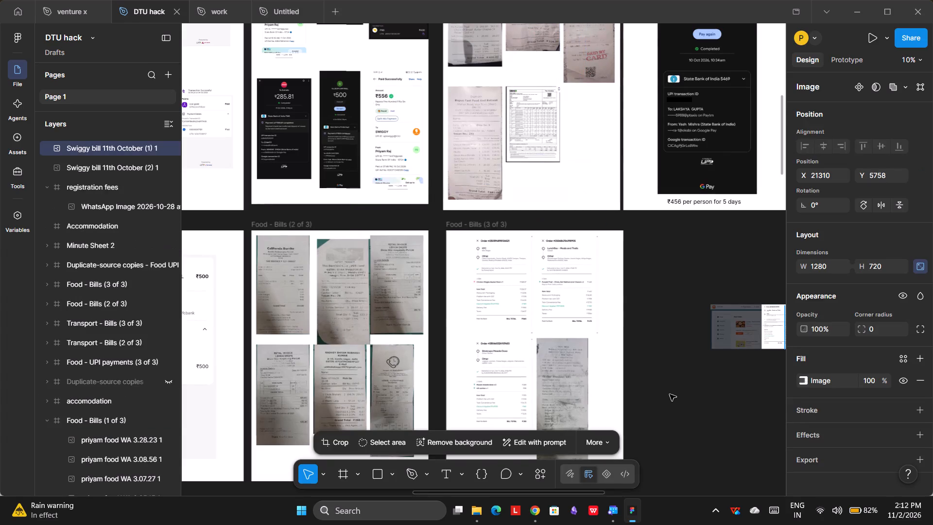
Enlarge the tax invoice in Food - Bills (1 of 3) and reposition it and the neighbouring receipt to space out the lower row.
{"action": "left_click", "coordinate": [546, 136]}
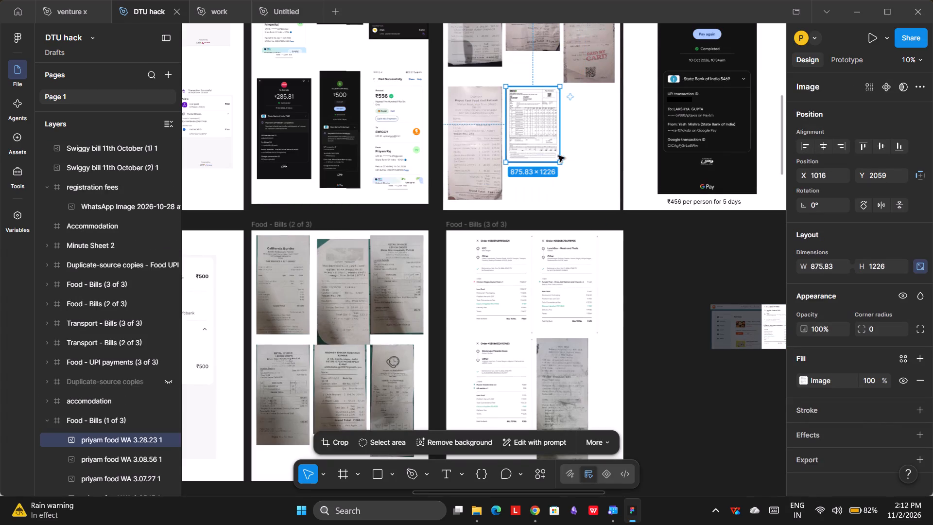
{"action": "left_click_drag", "start_coordinate": [560, 158], "coordinate": [575, 170]}
{"action": "left_click_drag", "start_coordinate": [554, 136], "coordinate": [568, 144]}
{"action": "left_click_drag", "start_coordinate": [489, 133], "coordinate": [496, 133]}
{"action": "scroll", "coordinate": [522, 116], "scroll_direction": "up", "scroll_amount": 3}
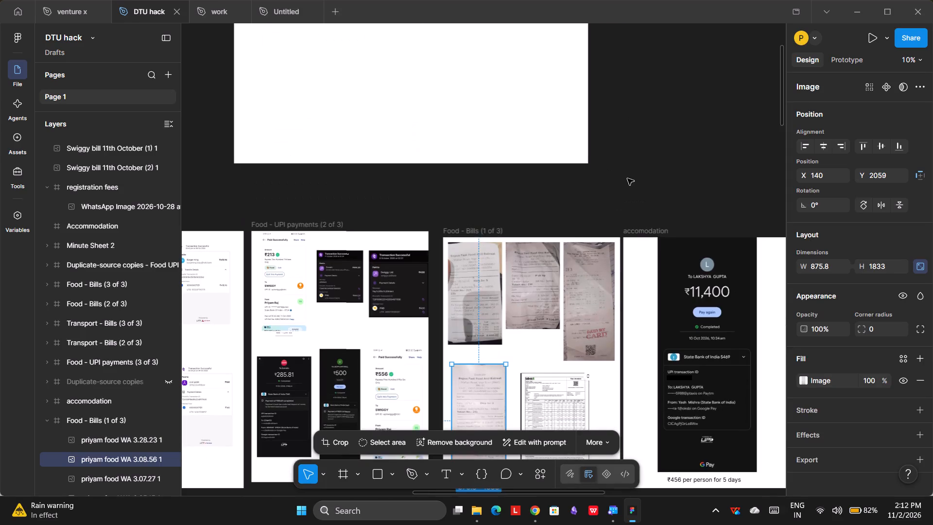
{"action": "double_click", "coordinate": [630, 179]}
Move the two loose Swiggy bill 11th October images farther from the frames, to about X 24131, Y 10246 and X 21155, Y 10606.
{"action": "scroll", "coordinate": [630, 179], "scroll_direction": "down", "scroll_amount": 2}
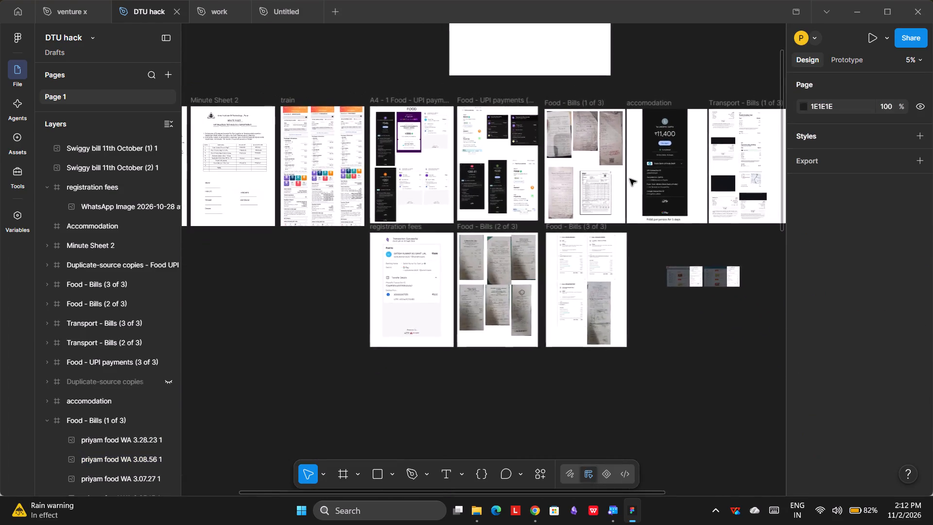
{"action": "scroll", "coordinate": [630, 179], "scroll_direction": "left", "scroll_amount": 2}
{"action": "left_click_drag", "start_coordinate": [528, 277], "coordinate": [608, 403]}
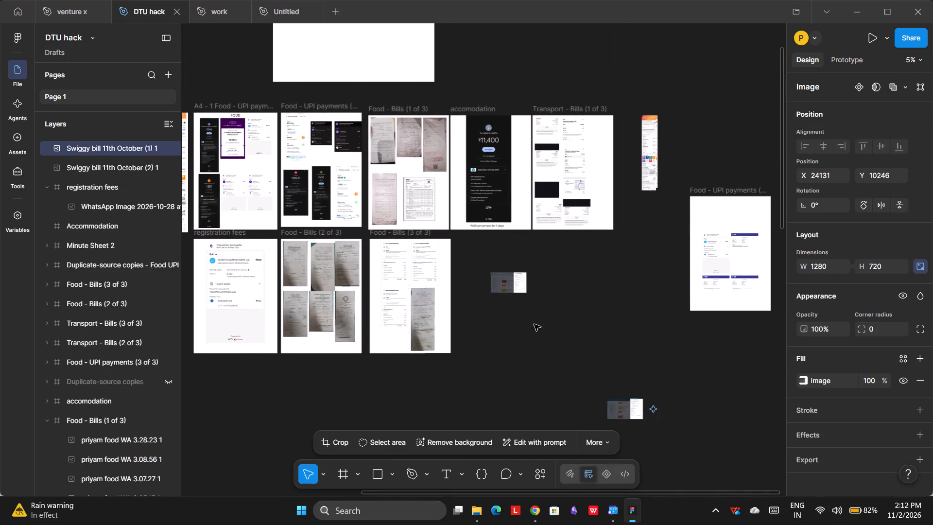
{"action": "left_click_drag", "start_coordinate": [520, 283], "coordinate": [553, 418]}
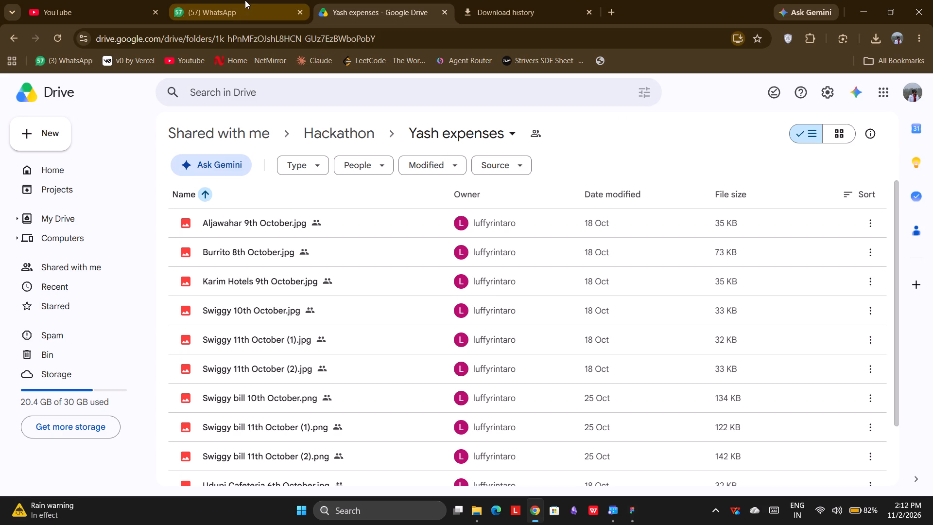
Switch to Google Drive and check the contents of the transport expenses and Yash expenses folders inside Hackathon.
{"action": "left_click", "coordinate": [17, 33]}
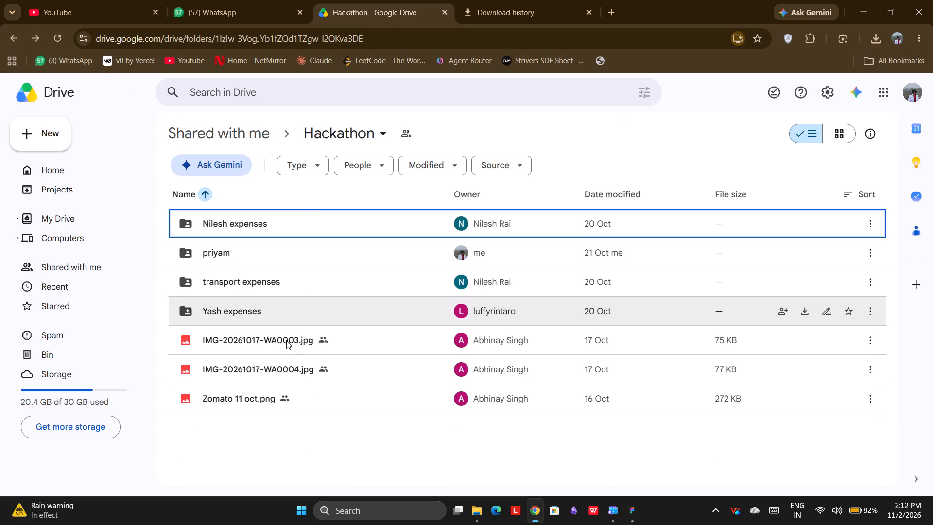
{"action": "double_click", "coordinate": [242, 287]}
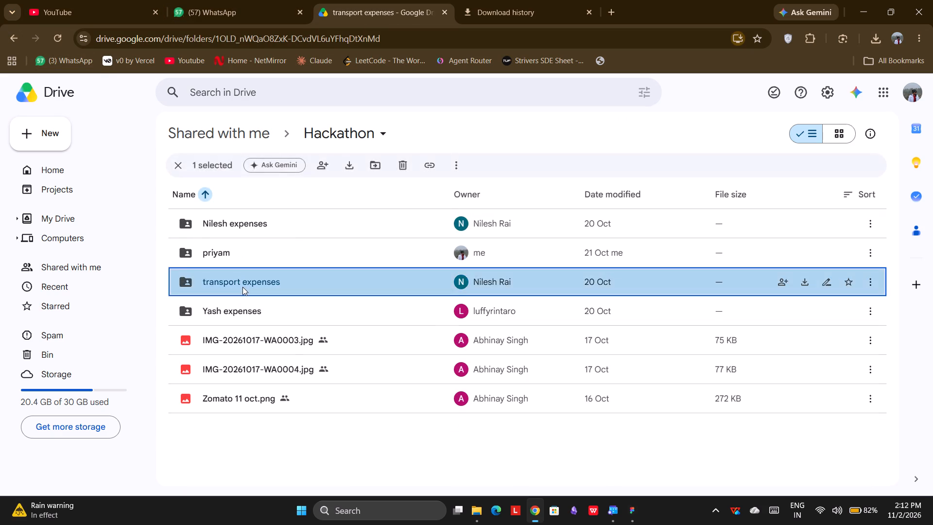
{"action": "left_click", "coordinate": [242, 287]}
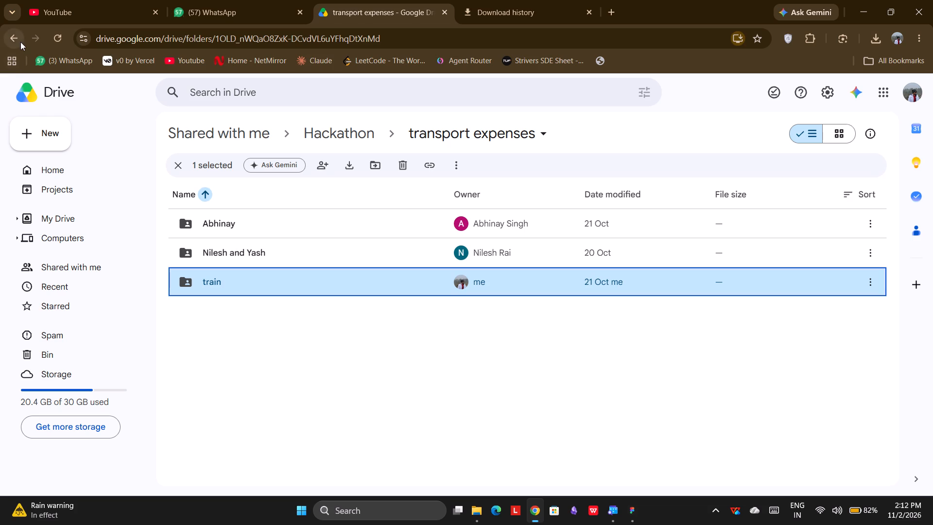
{"action": "left_click", "coordinate": [20, 42]}
{"action": "triple_click", "coordinate": [271, 324]}
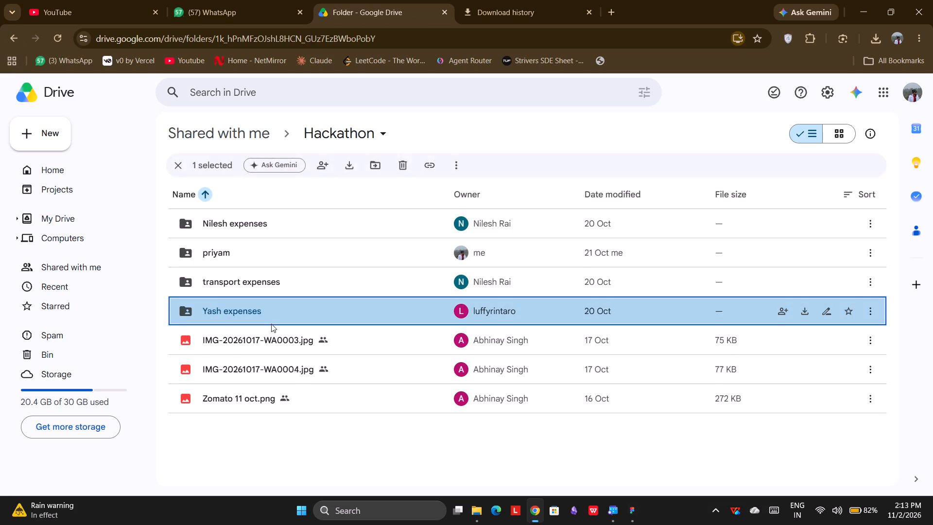
{"action": "scroll", "coordinate": [264, 264], "scroll_direction": "down", "scroll_amount": 4}
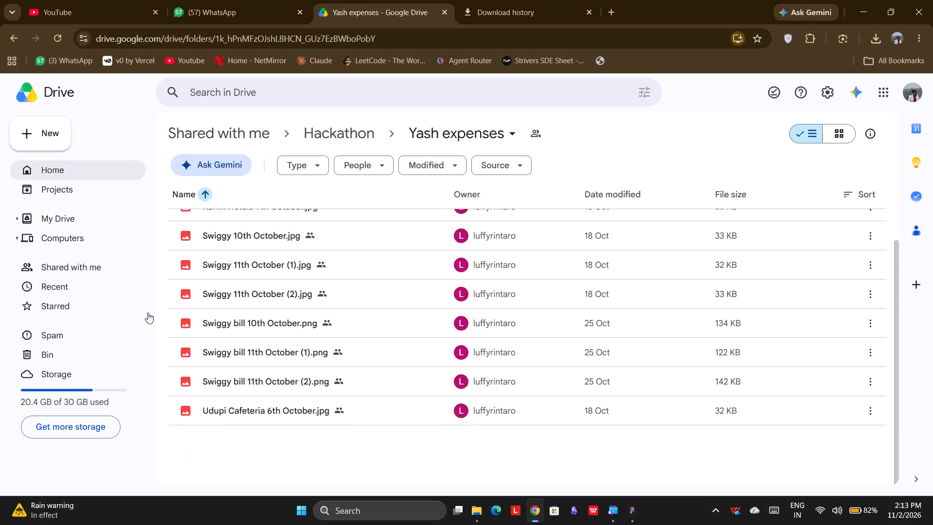
{"action": "left_click", "coordinate": [19, 37]}
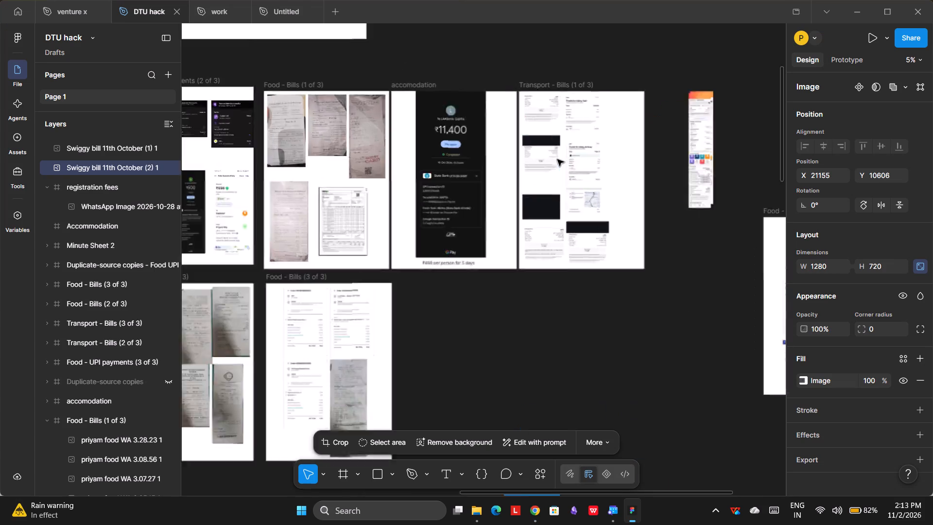
Return to the DTU hack Figma file and examine the Rapido and Uber receipts in Transport - Bills (1 of 3) for duplicates.
{"action": "scroll", "coordinate": [557, 159], "scroll_direction": "up", "scroll_amount": 1}
{"action": "scroll", "coordinate": [557, 159], "scroll_direction": "down", "scroll_amount": 1}
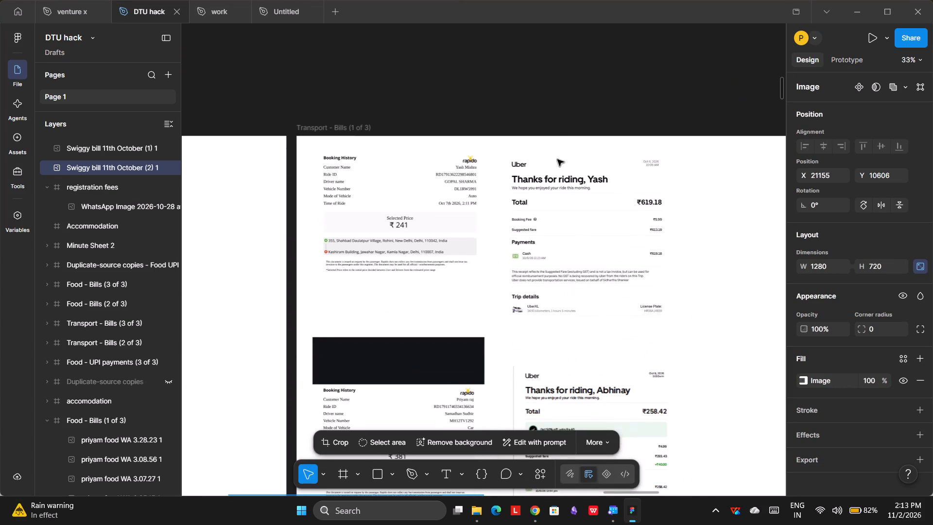
{"action": "scroll", "coordinate": [503, 228], "scroll_direction": "down", "scroll_amount": 1}
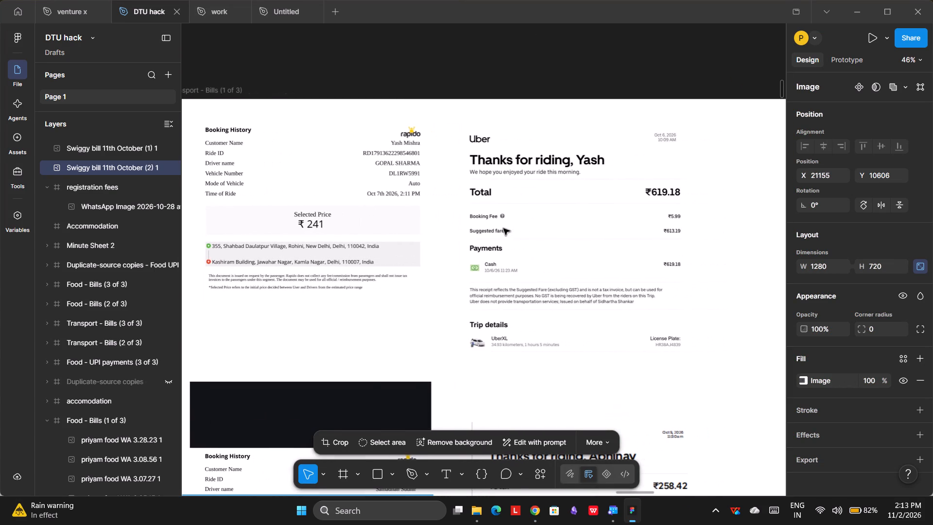
{"action": "scroll", "coordinate": [503, 228], "scroll_direction": "down", "scroll_amount": 2}
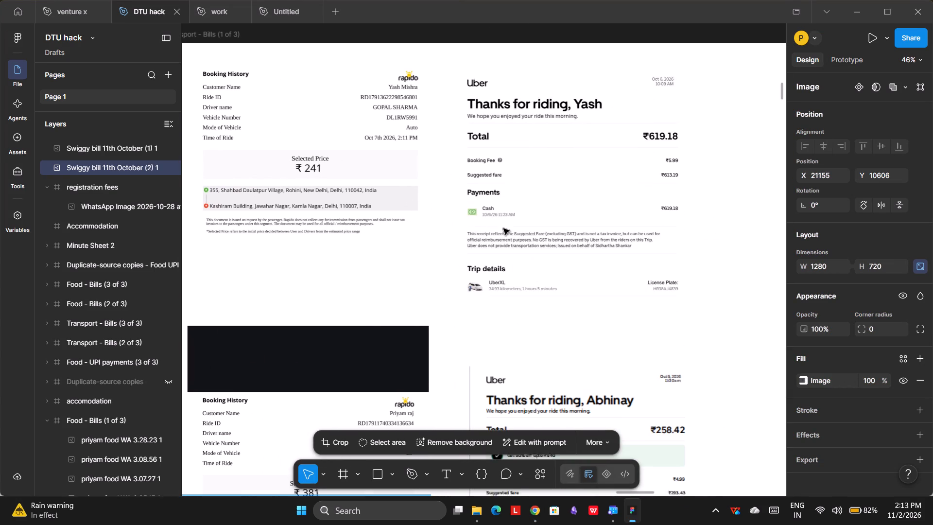
{"action": "scroll", "coordinate": [503, 228], "scroll_direction": "down", "scroll_amount": 1}
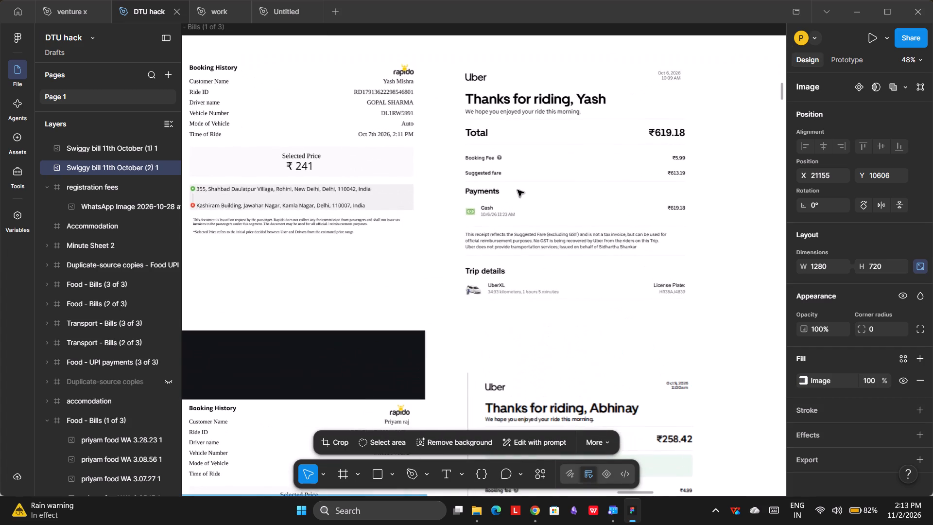
{"action": "scroll", "coordinate": [518, 190], "scroll_direction": "down", "scroll_amount": 3}
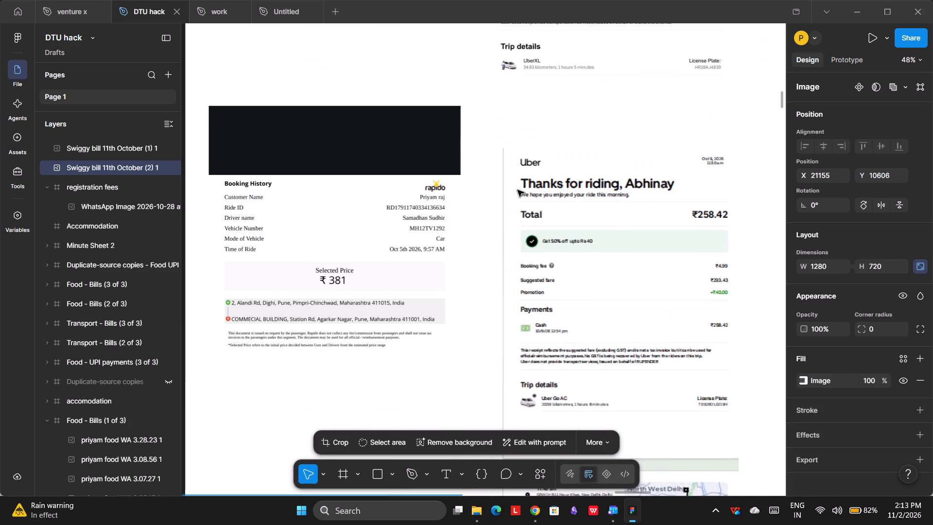
{"action": "scroll", "coordinate": [518, 190], "scroll_direction": "down", "scroll_amount": 4}
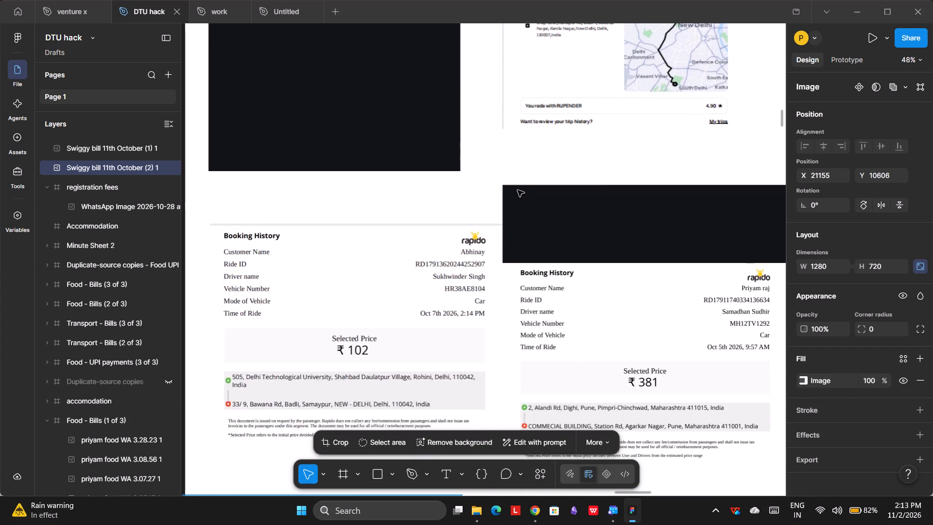
{"action": "scroll", "coordinate": [518, 190], "scroll_direction": "down", "scroll_amount": 1}
{"action": "scroll", "coordinate": [518, 190], "scroll_direction": "left", "scroll_amount": 1}
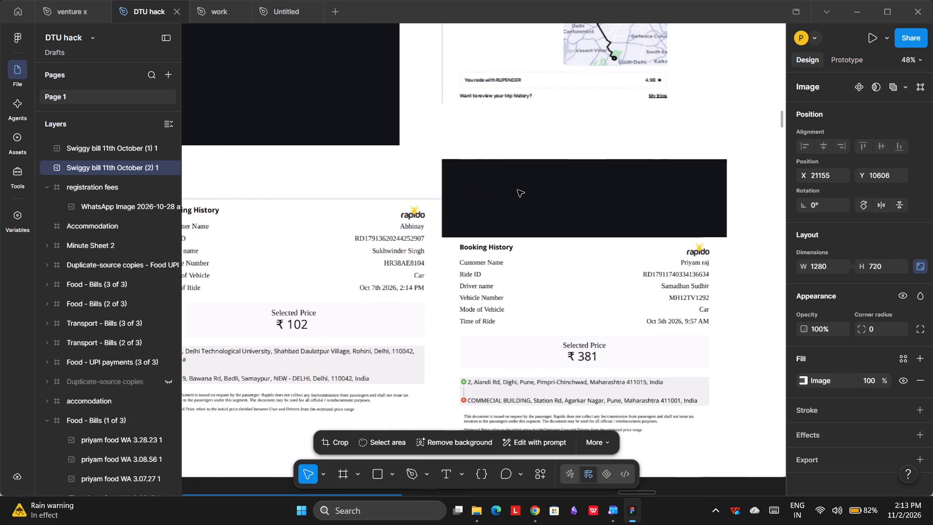
{"action": "scroll", "coordinate": [518, 190], "scroll_direction": "left", "scroll_amount": 1}
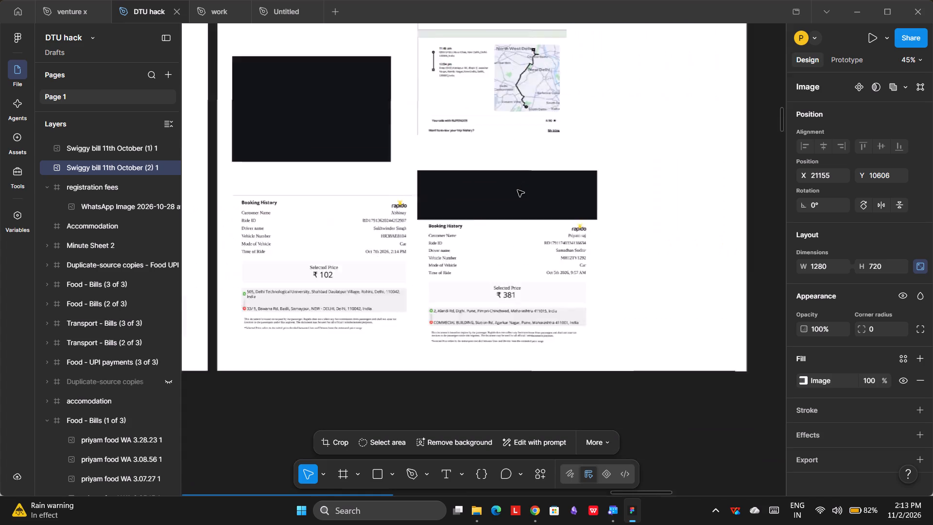
{"action": "scroll", "coordinate": [518, 190], "scroll_direction": "up", "scroll_amount": 2}
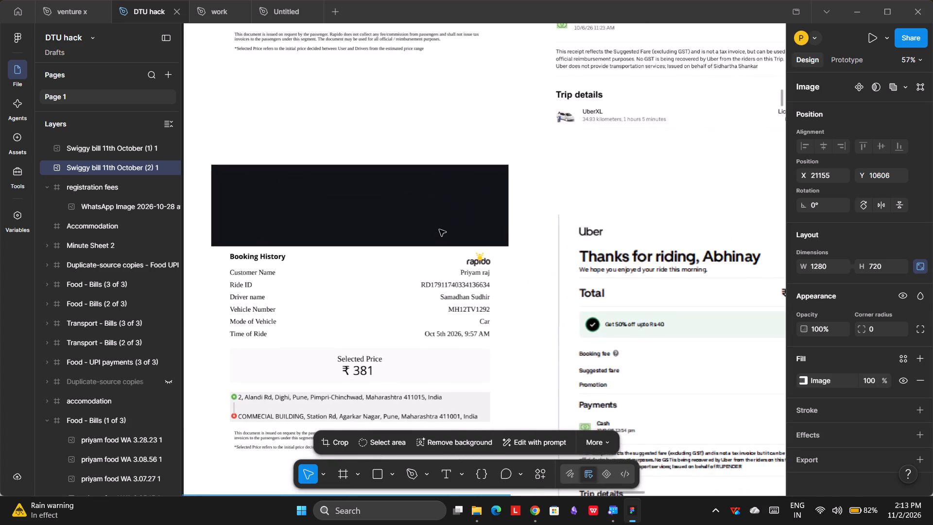
{"action": "scroll", "coordinate": [439, 229], "scroll_direction": "down", "scroll_amount": 4}
{"action": "scroll", "coordinate": [439, 229], "scroll_direction": "left", "scroll_amount": 2}
{"action": "scroll", "coordinate": [439, 229], "scroll_direction": "down", "scroll_amount": 1}
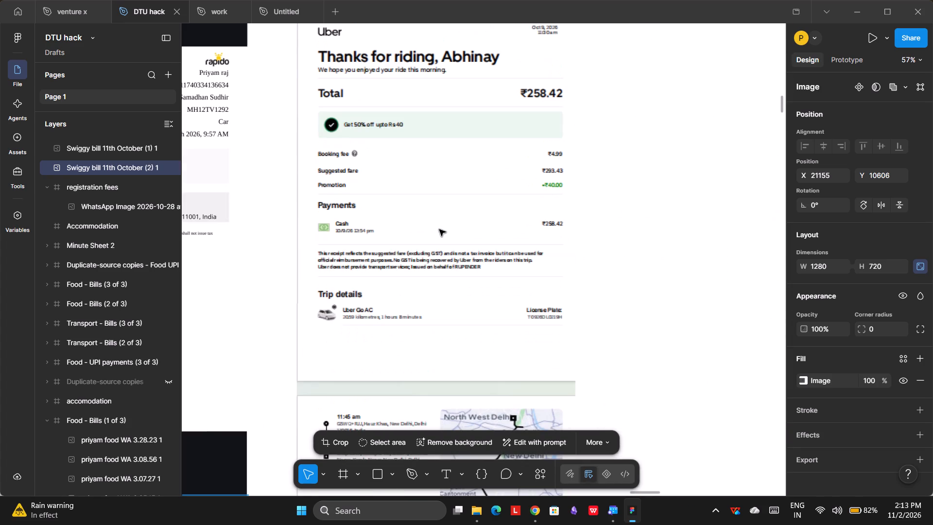
{"action": "scroll", "coordinate": [439, 229], "scroll_direction": "down", "scroll_amount": 1}
{"action": "scroll", "coordinate": [439, 229], "scroll_direction": "up", "scroll_amount": 2}
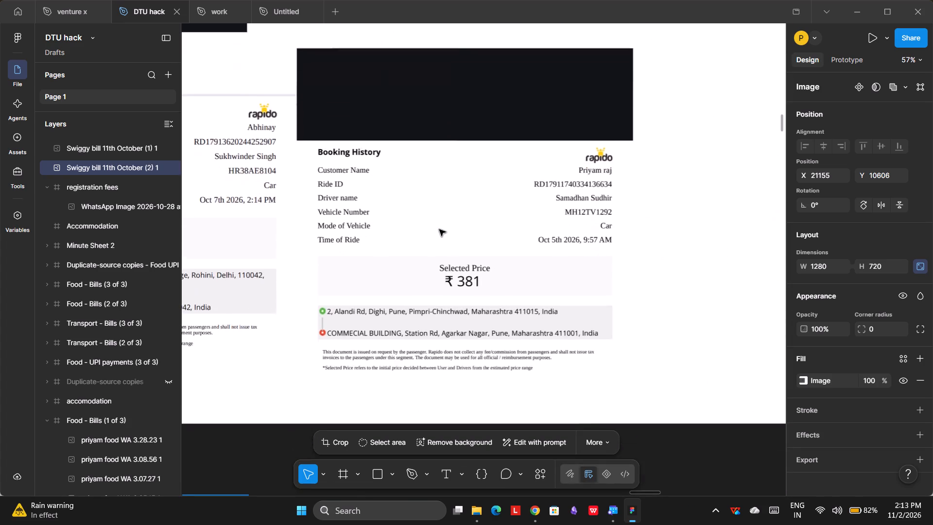
{"action": "scroll", "coordinate": [439, 229], "scroll_direction": "up", "scroll_amount": 4}
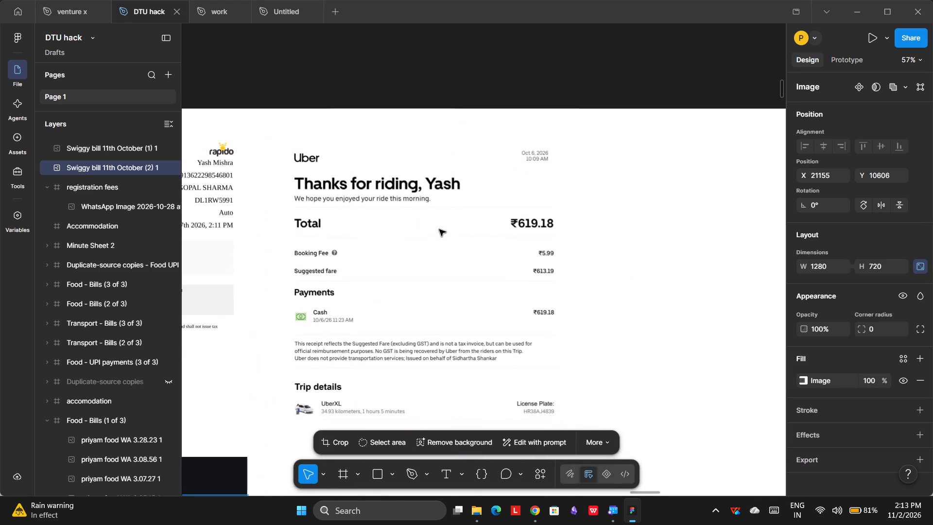
Delete the ₹381 Rapido cab receipt (college to station) from the Transport - Bills (1 of 3) frame.
{"action": "scroll", "coordinate": [439, 229], "scroll_direction": "right", "scroll_amount": 3}
{"action": "scroll", "coordinate": [439, 229], "scroll_direction": "down", "scroll_amount": 2}
{"action": "left_click", "coordinate": [439, 229]}
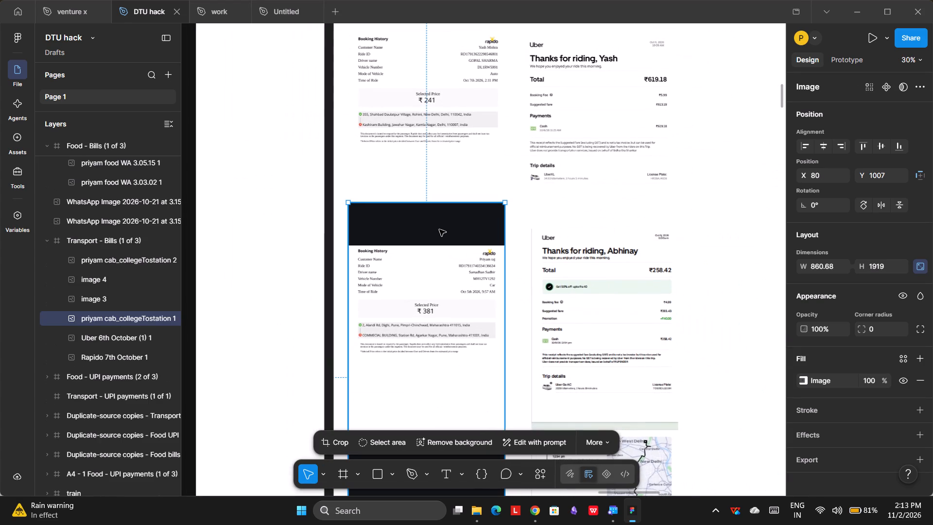
{"action": "key", "text": "Delete"}
In Minute Sheet 2, duplicate the entry pass amount into the Accommodation row's Amount (₹) cell and set it to ₹1501.00.
{"action": "scroll", "coordinate": [439, 229], "scroll_direction": "right", "scroll_amount": 4}
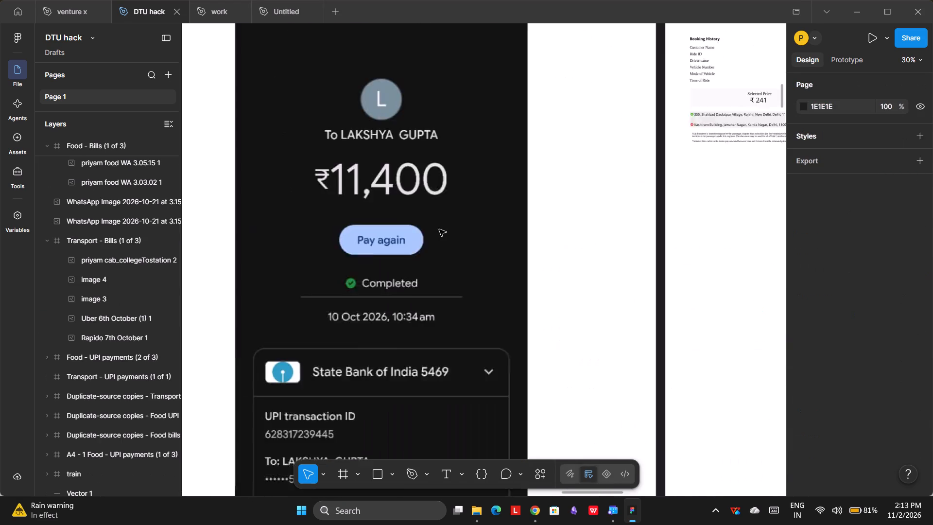
{"action": "scroll", "coordinate": [439, 229], "scroll_direction": "right", "scroll_amount": 12}
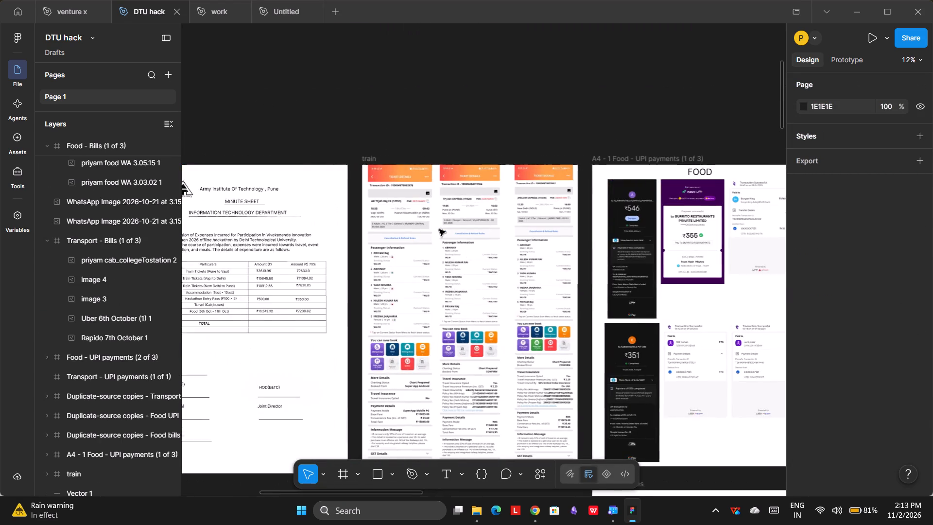
{"action": "scroll", "coordinate": [439, 229], "scroll_direction": "right", "scroll_amount": 2}
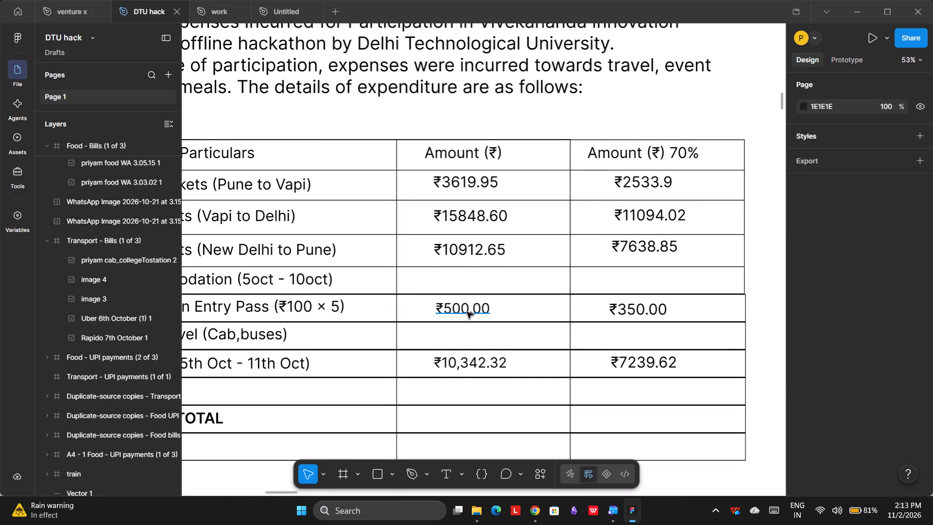
{"action": "left_click", "coordinate": [468, 312]}
{"action": "key", "text": "ctrl+c"}
{"action": "key", "text": "ctrl+v"}
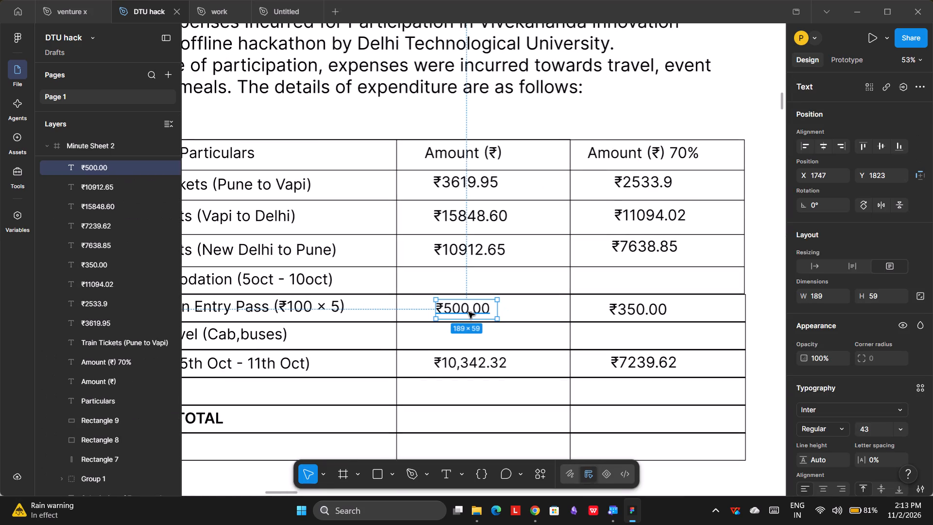
{"action": "left_click_drag", "start_coordinate": [468, 312], "coordinate": [468, 283]}
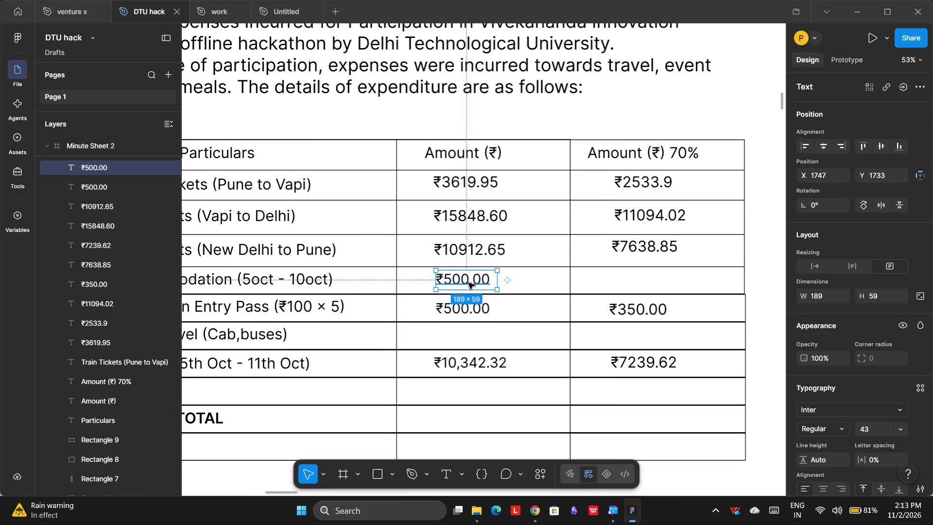
{"action": "double_click", "coordinate": [468, 283]}
{"action": "left_click", "coordinate": [468, 283]}
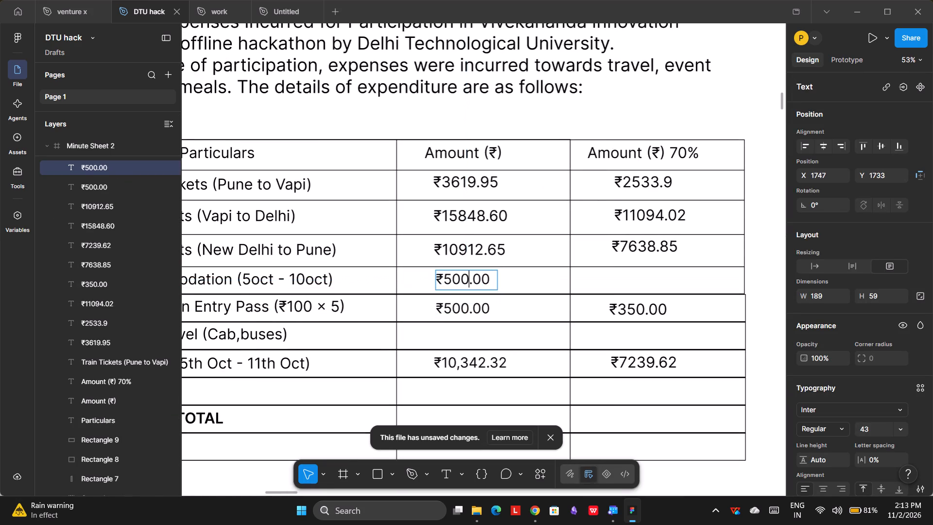
{"action": "double_click", "coordinate": [455, 280]}
{"action": "type", "text": "100"}
{"action": "key", "text": "BackSpace"}
{"action": "key", "text": "BackSpace"}
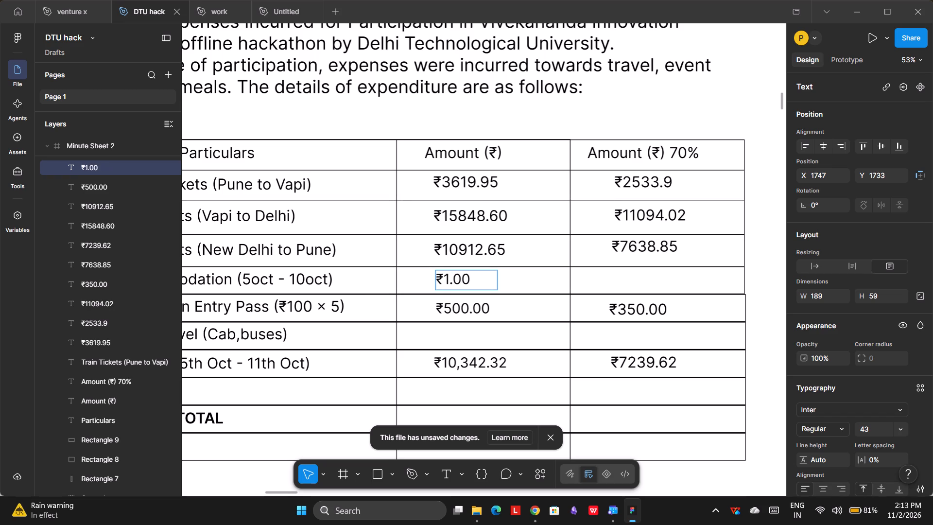
{"action": "type", "text": "501"}
{"action": "left_click", "coordinate": [514, 296]}
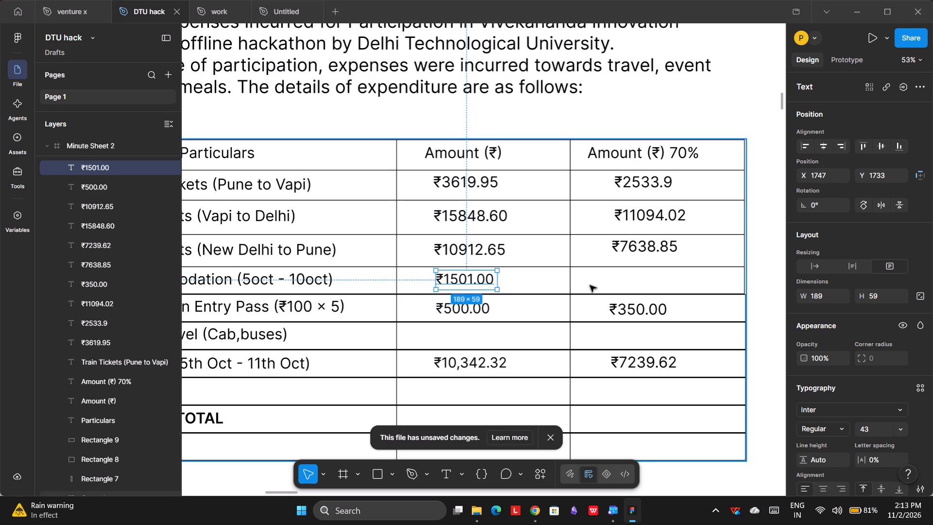
Look over the train ticket and food UPI payment frames beside Minute Sheet 2.
{"action": "scroll", "coordinate": [500, 201], "scroll_direction": "left", "scroll_amount": 3}
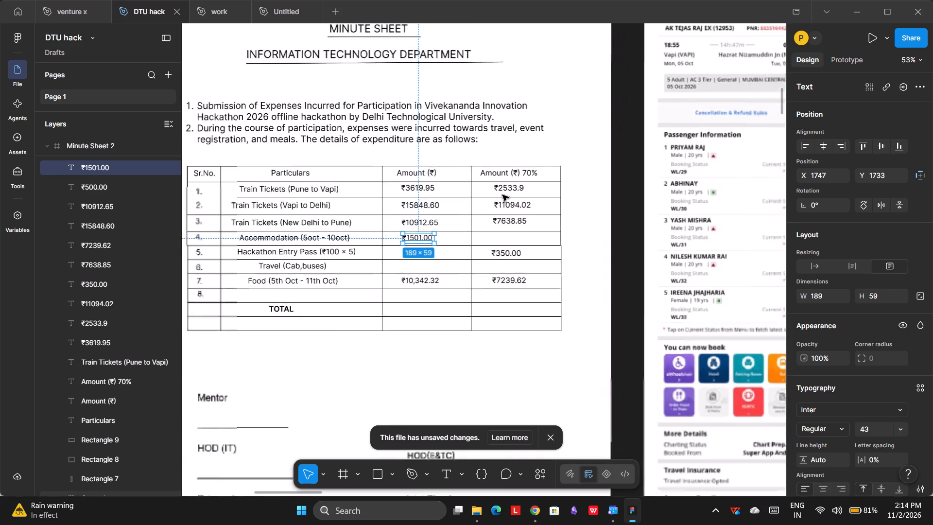
{"action": "left_click", "coordinate": [616, 259]}
{"action": "scroll", "coordinate": [616, 259], "scroll_direction": "left", "scroll_amount": 4}
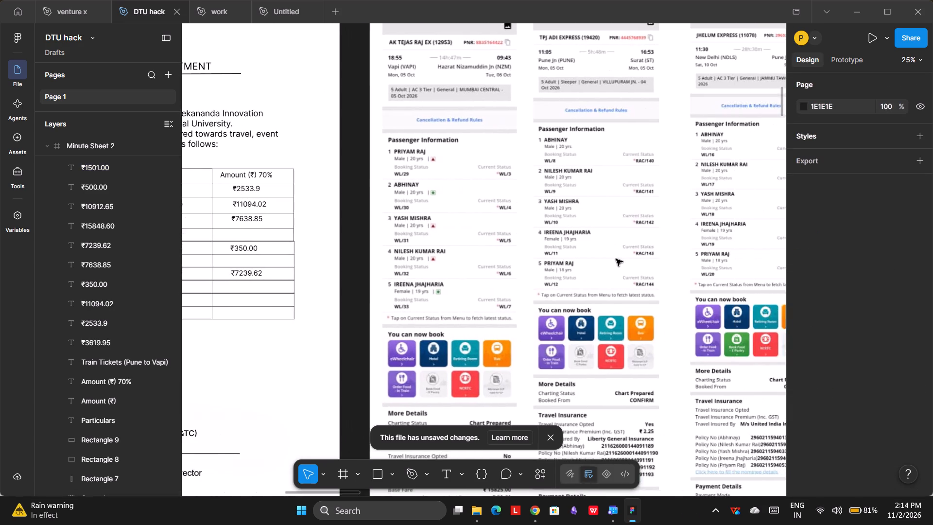
{"action": "scroll", "coordinate": [616, 259], "scroll_direction": "left", "scroll_amount": 11}
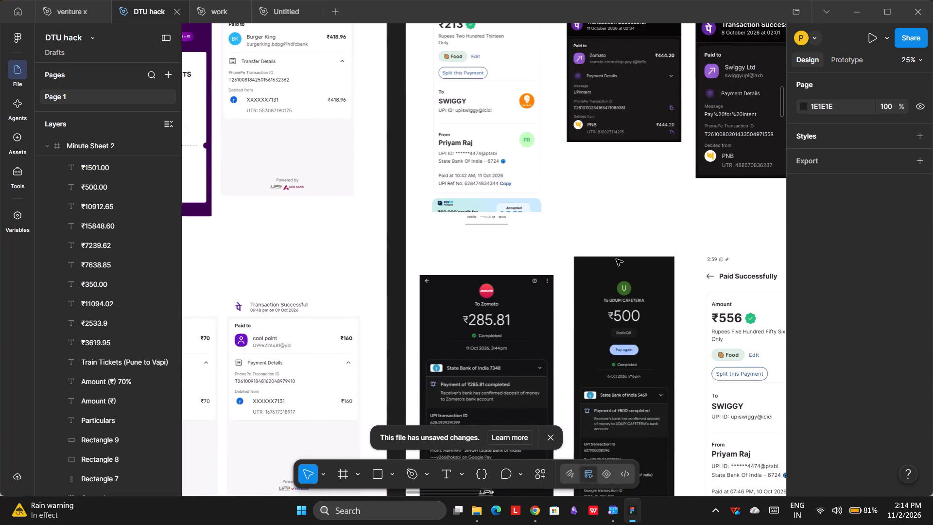
{"action": "scroll", "coordinate": [616, 259], "scroll_direction": "right", "scroll_amount": 6}
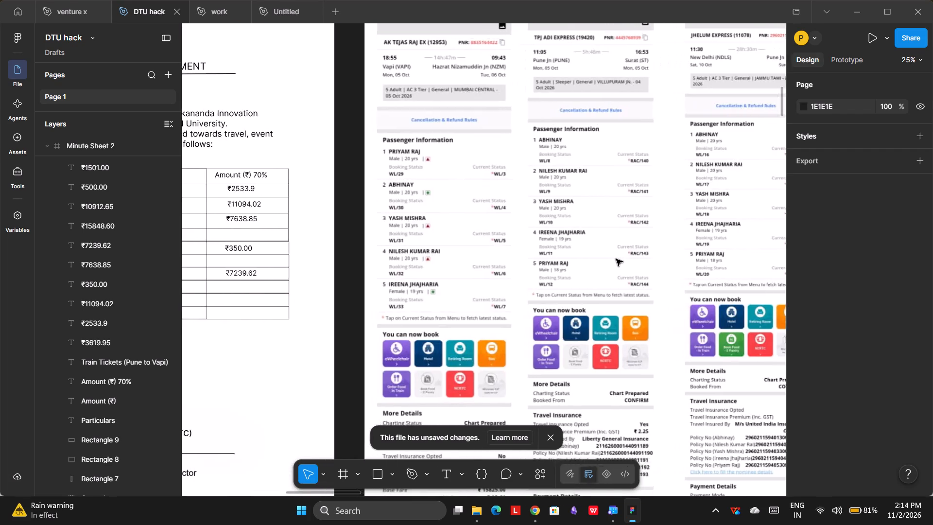
Duplicate the ₹1501.00 amount into the Accommodation row's Amount (₹) 70% cell and set it to ₹1315.30.
{"action": "scroll", "coordinate": [616, 259], "scroll_direction": "right", "scroll_amount": 2}
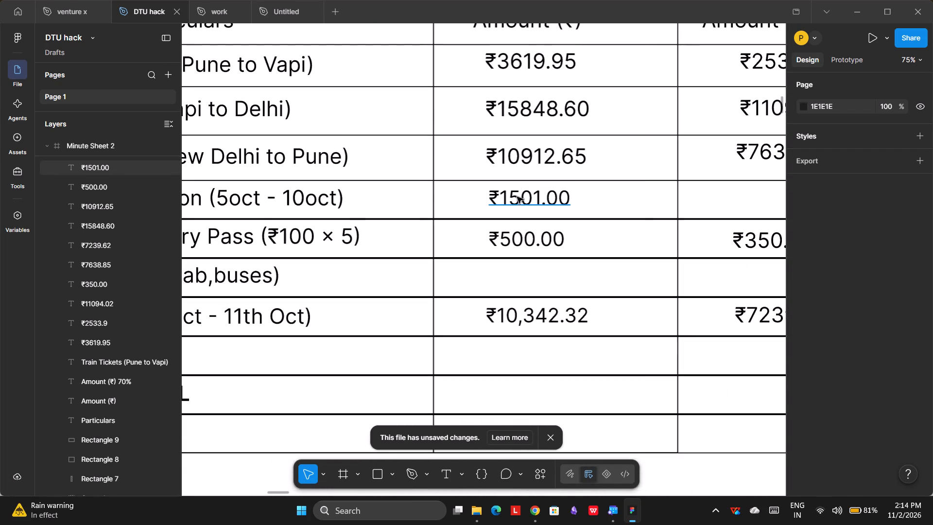
{"action": "left_click", "coordinate": [517, 200]}
{"action": "left_click_drag", "start_coordinate": [517, 200], "coordinate": [667, 200], "text": "alt"}
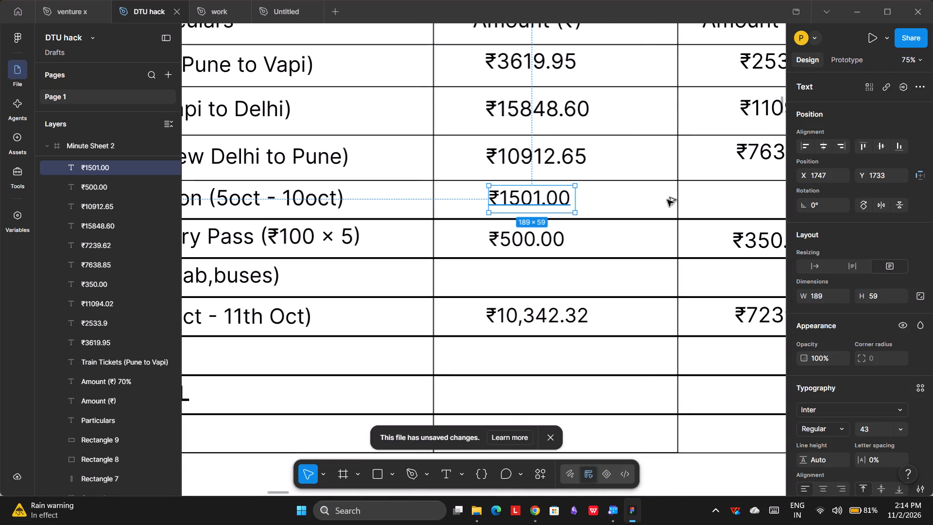
{"action": "left_click_drag", "start_coordinate": [667, 200], "coordinate": [751, 200], "text": "alt"}
{"action": "double_click", "coordinate": [751, 200]}
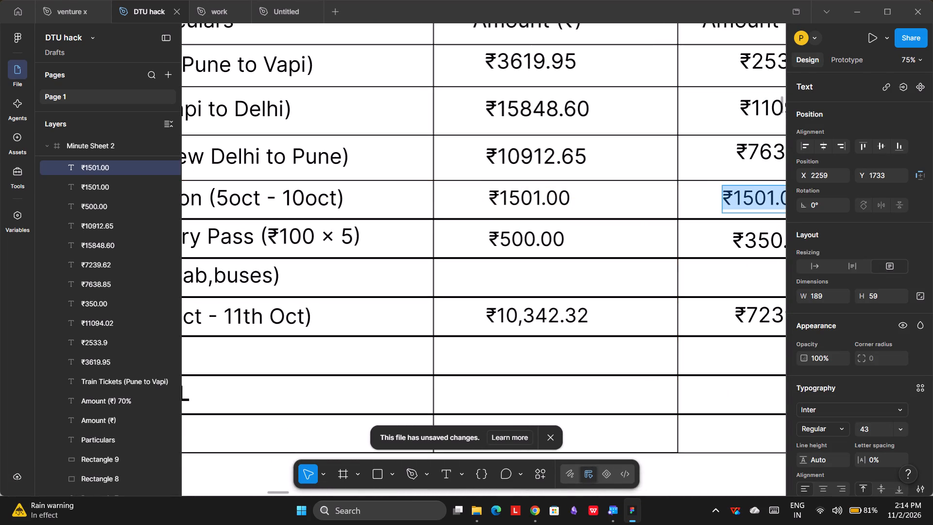
{"action": "double_click", "coordinate": [751, 200]}
{"action": "type", "text": "1315"}
{"action": "scroll", "coordinate": [751, 200], "scroll_direction": "left", "scroll_amount": 3}
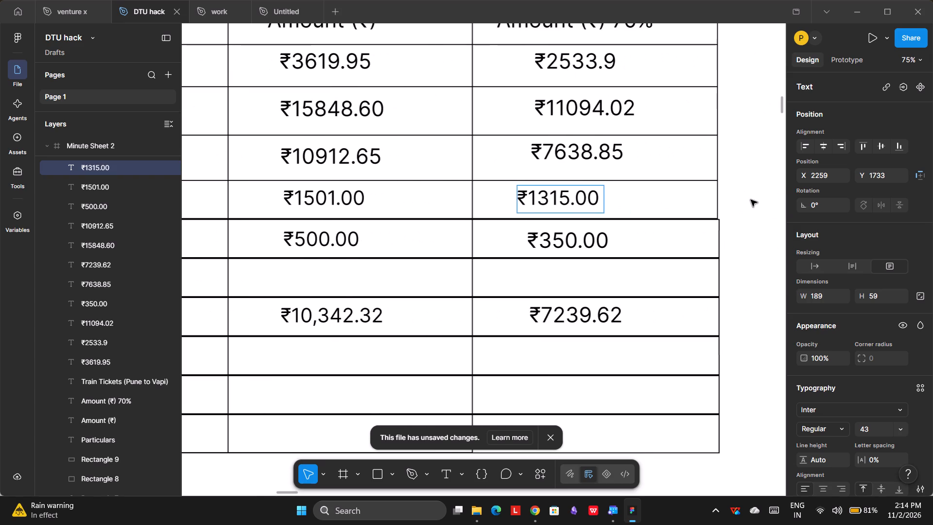
{"action": "key", "text": "0"}
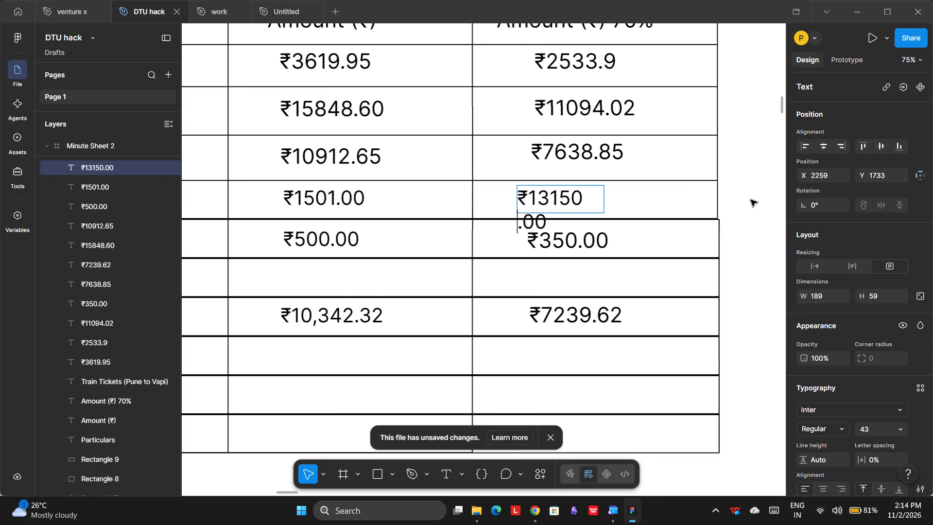
{"action": "key", "text": "ctrl+z"}
{"action": "key", "text": "Right"}
{"action": "key", "text": "Delete"}
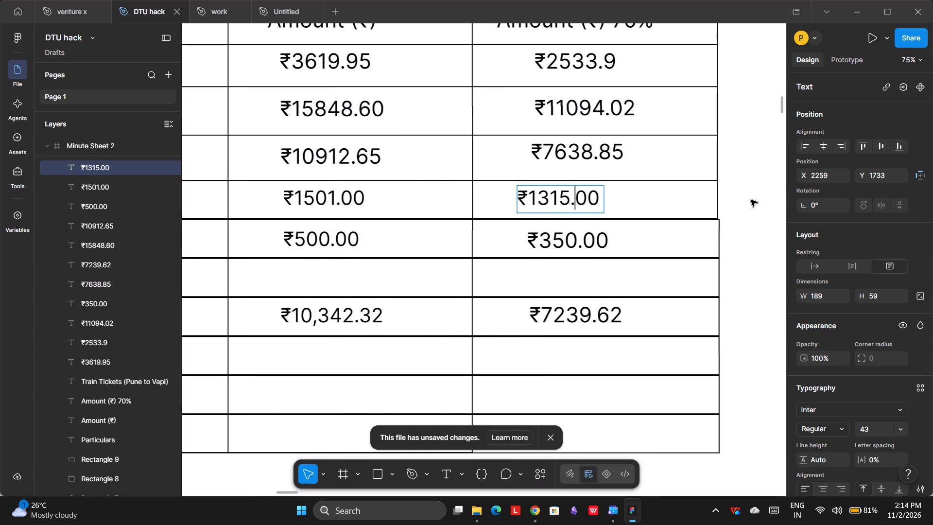
{"action": "key", "text": "3"}
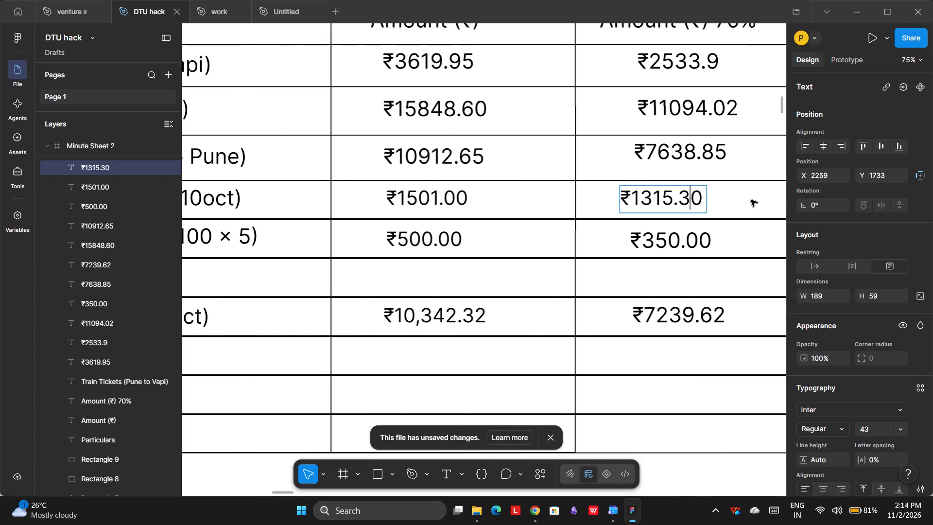
{"action": "scroll", "coordinate": [729, 288], "scroll_direction": "left", "scroll_amount": 1}
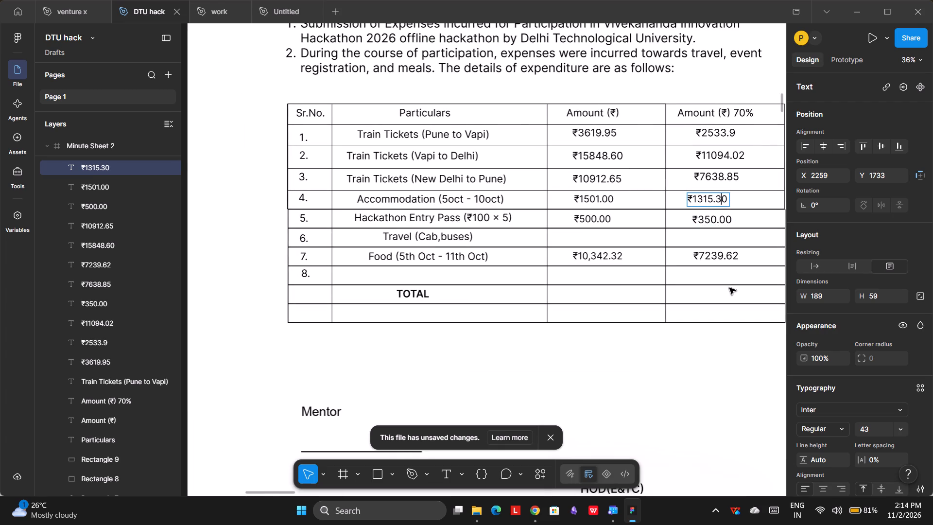
{"action": "scroll", "coordinate": [729, 288], "scroll_direction": "left", "scroll_amount": 1}
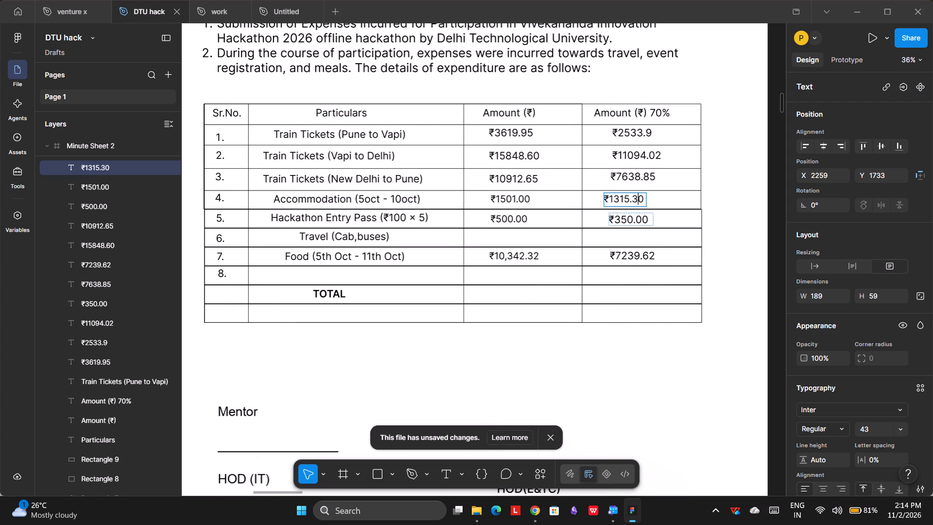
{"action": "left_click", "coordinate": [720, 213]}
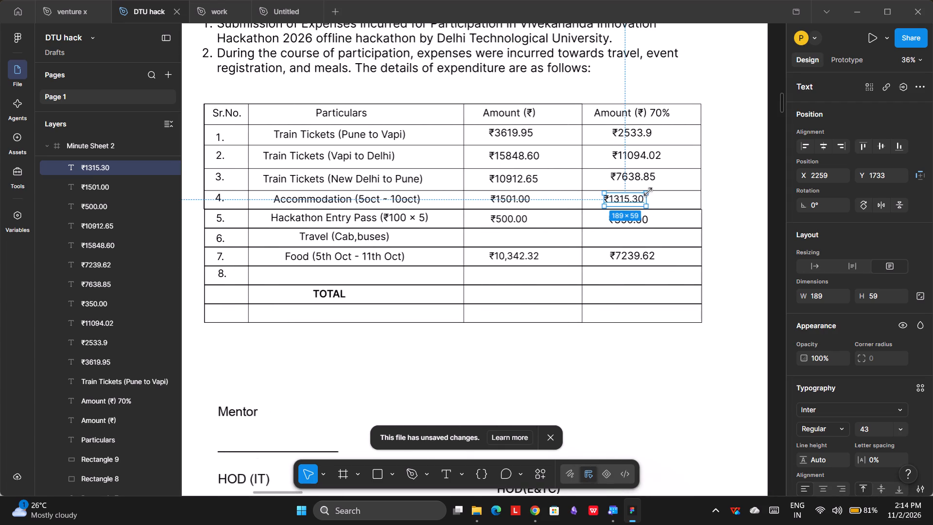
Move the ₹1501.00 and ₹1315.30 amounts down to the Travel (Cab,buses) row, aligning the 70% amount at about X 2296, Y 1908.
{"action": "left_click", "coordinate": [531, 200], "text": "shift"}
{"action": "left_click_drag", "start_coordinate": [531, 200], "coordinate": [532, 241]}
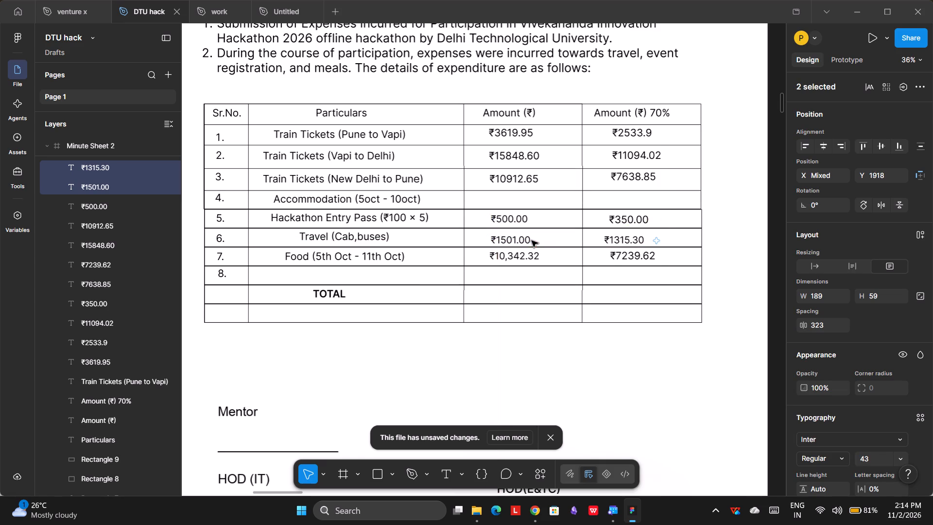
{"action": "left_click", "coordinate": [633, 236]}
{"action": "left_click_drag", "start_coordinate": [633, 236], "coordinate": [641, 234]}
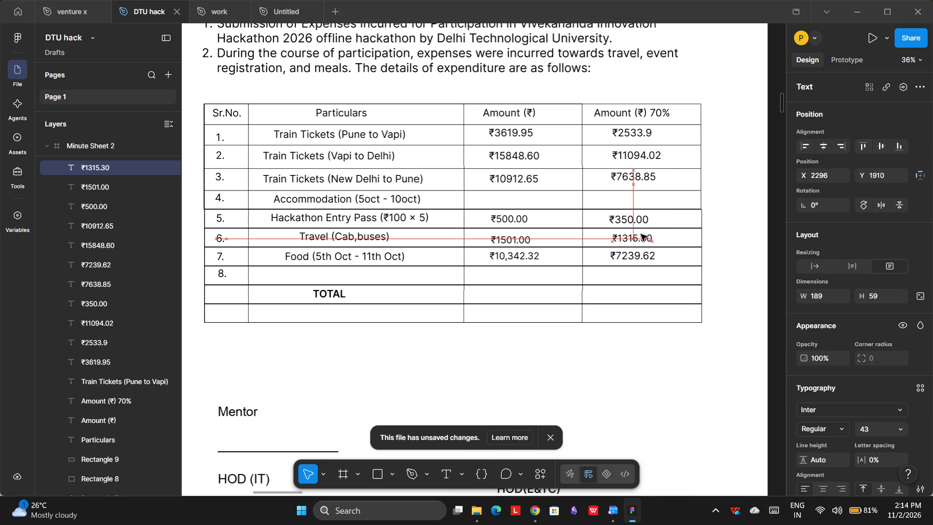
{"action": "left_click_drag", "start_coordinate": [641, 234], "coordinate": [641, 234]}
Look across the payment and bill frames, including the accommodation payment, to check the amounts for the minute sheet.
{"action": "scroll", "coordinate": [381, 195], "scroll_direction": "right", "scroll_amount": 1}
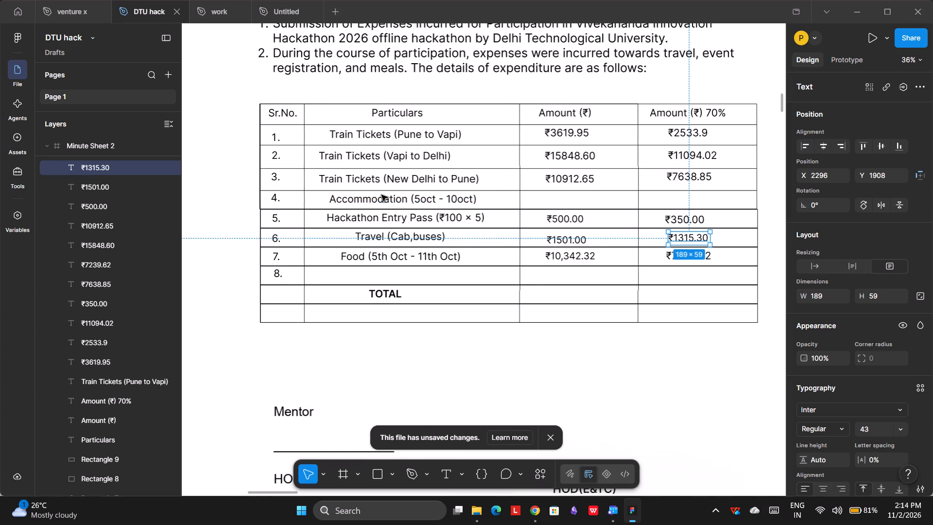
{"action": "scroll", "coordinate": [381, 195], "scroll_direction": "right", "scroll_amount": 1}
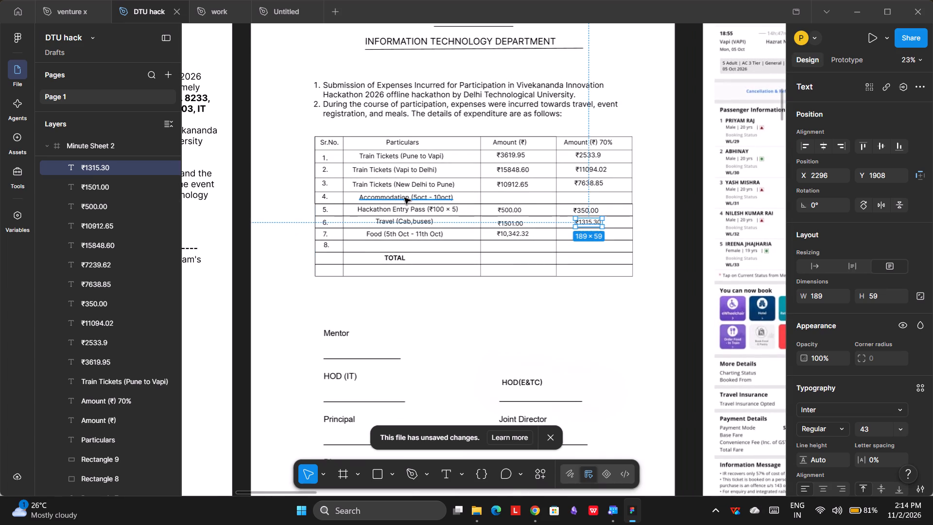
{"action": "scroll", "coordinate": [404, 198], "scroll_direction": "left", "scroll_amount": 7}
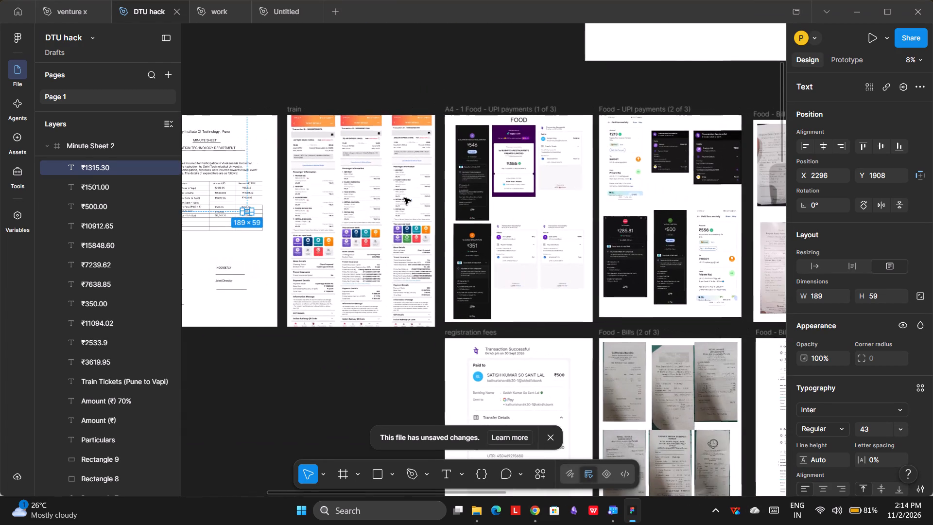
{"action": "scroll", "coordinate": [404, 198], "scroll_direction": "down", "scroll_amount": 4}
{"action": "scroll", "coordinate": [404, 198], "scroll_direction": "up", "scroll_amount": 1}
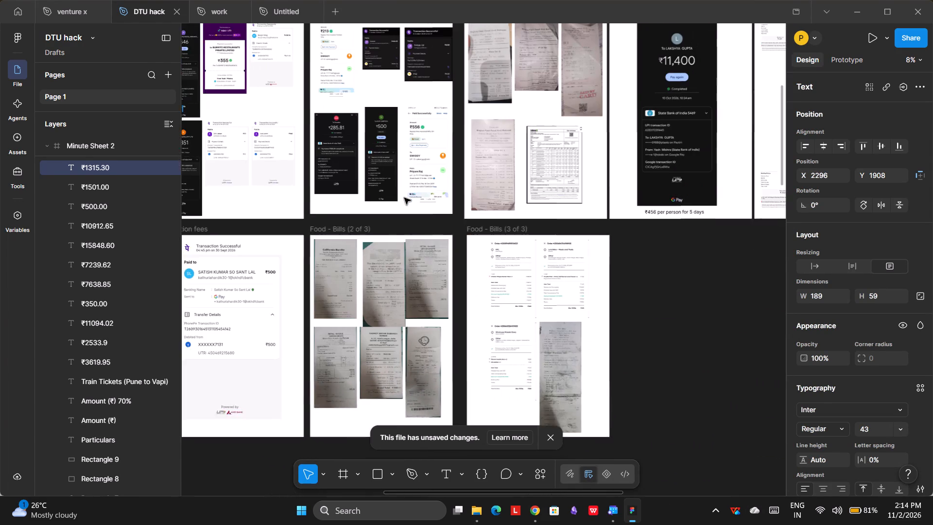
{"action": "scroll", "coordinate": [404, 198], "scroll_direction": "up", "scroll_amount": 1}
{"action": "scroll", "coordinate": [404, 198], "scroll_direction": "right", "scroll_amount": 9}
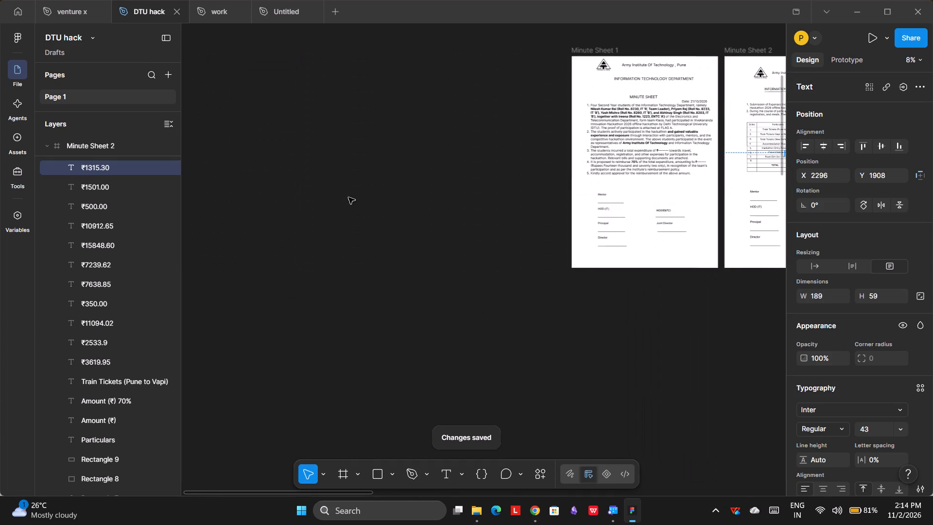
{"action": "scroll", "coordinate": [559, 180], "scroll_direction": "left", "scroll_amount": 3}
{"action": "scroll", "coordinate": [530, 151], "scroll_direction": "up", "scroll_amount": 1}
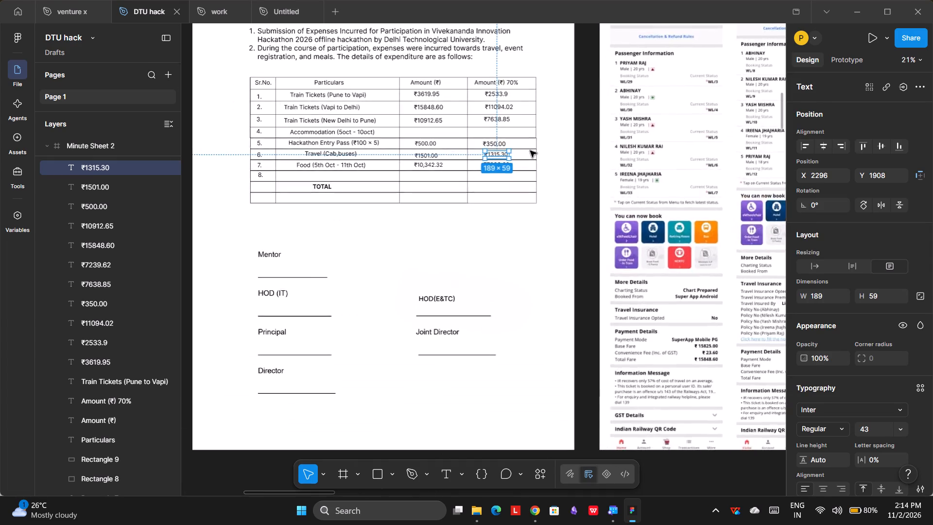
Duplicate the ₹500.00 amount into the Accommodation row's Amount (₹) cell, set it to ₹11400.00 and auto-size its text box width.
{"action": "scroll", "coordinate": [530, 151], "scroll_direction": "right", "scroll_amount": 3}
{"action": "left_click", "coordinate": [515, 133]}
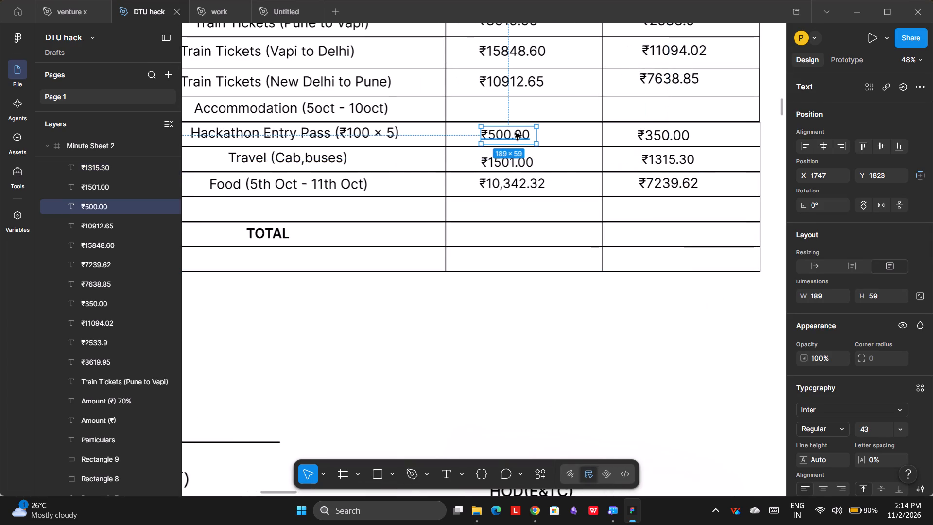
{"action": "key", "text": "ctrl+c"}
{"action": "key", "text": "ctrl+v"}
{"action": "left_click_drag", "start_coordinate": [515, 133], "coordinate": [514, 107]}
{"action": "double_click", "coordinate": [497, 108]}
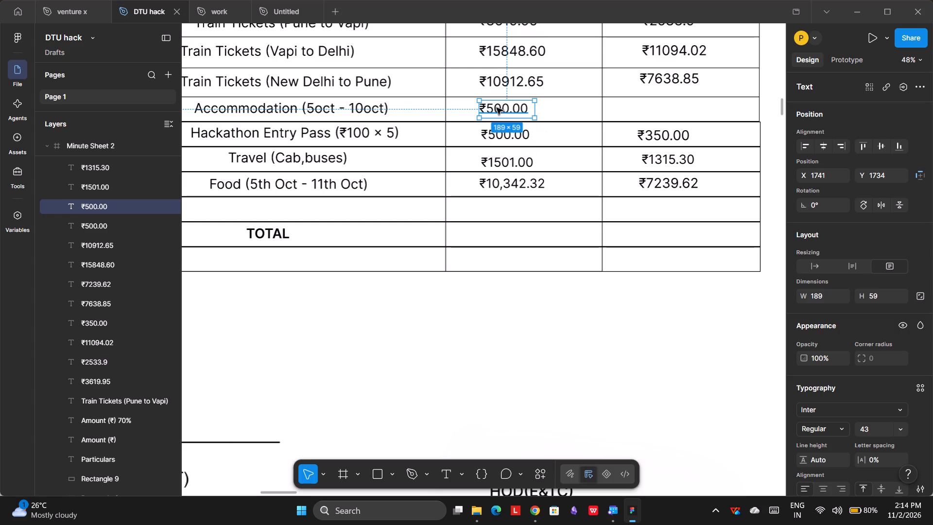
{"action": "double_click", "coordinate": [497, 108]}
{"action": "type", "text": "11400"}
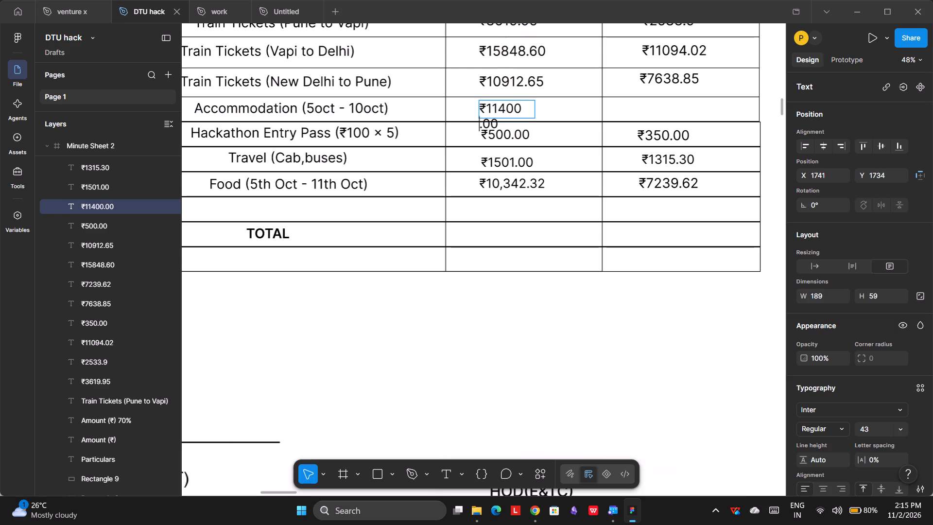
{"action": "left_click", "coordinate": [818, 263]}
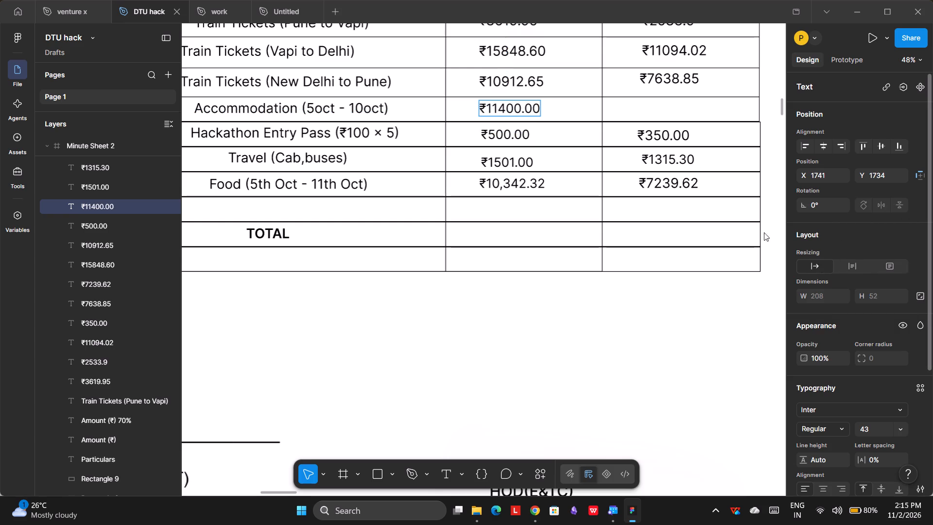
{"action": "left_click", "coordinate": [490, 308]}
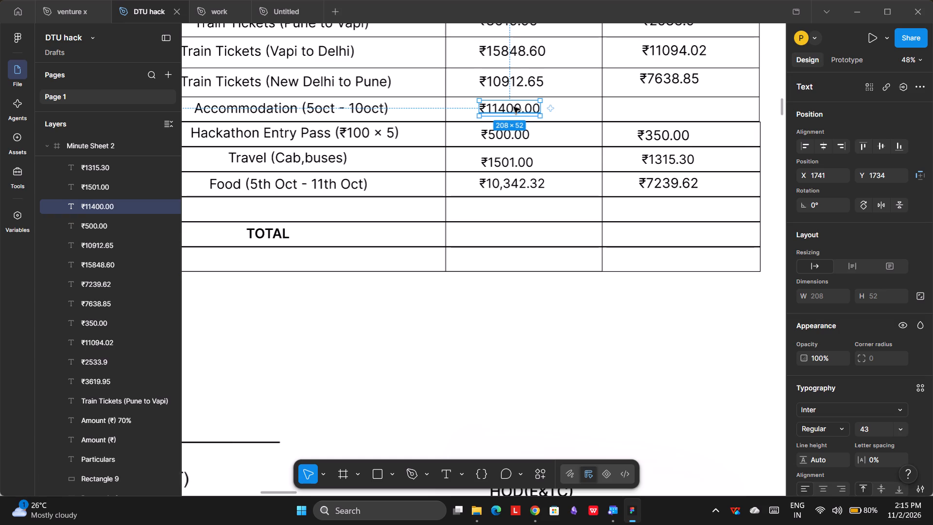
Duplicate the ₹11400.00 amount into the Accommodation row's 70% cell, set it to ₹7980.00 and align it at about X 2297, Y 1735.
{"action": "left_click_drag", "start_coordinate": [514, 107], "coordinate": [676, 105], "text": "alt"}
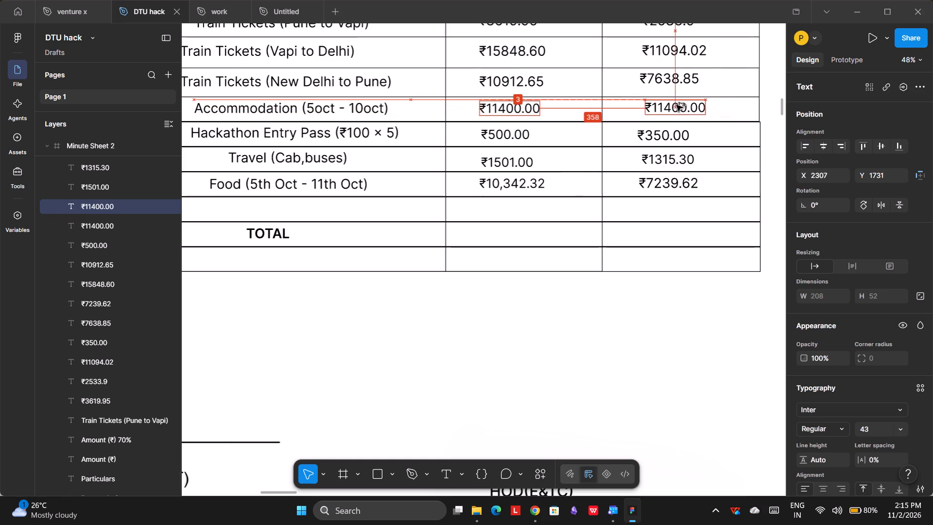
{"action": "left_click_drag", "start_coordinate": [676, 105], "coordinate": [667, 106], "text": "alt"}
{"action": "double_click", "coordinate": [667, 106]}
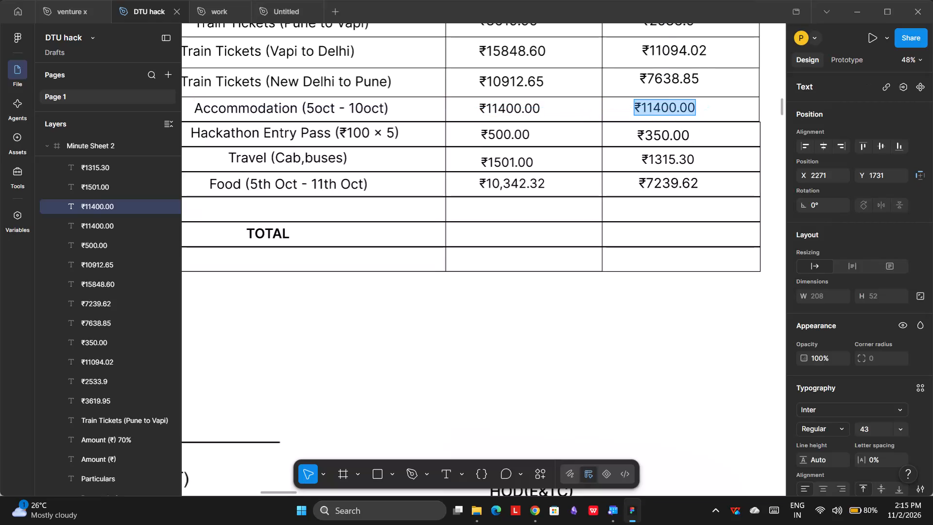
{"action": "double_click", "coordinate": [667, 106]}
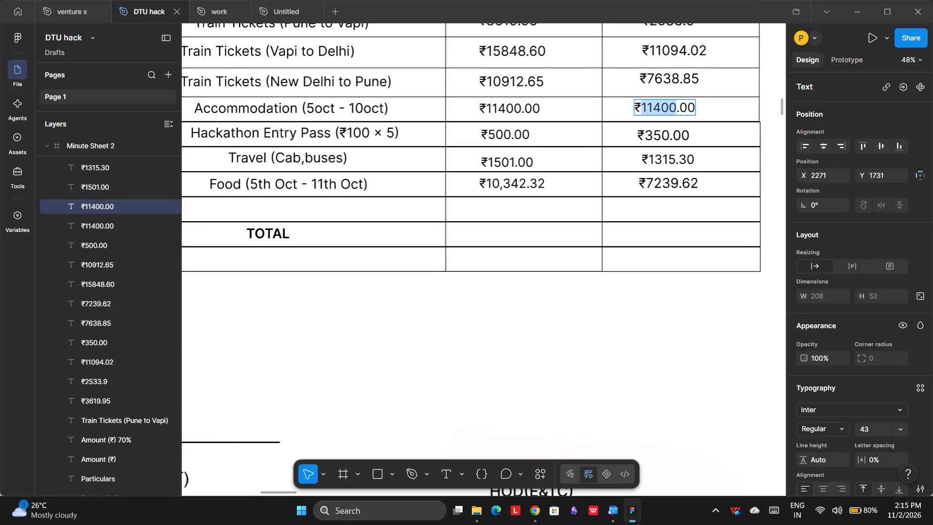
{"action": "key", "text": "7"}
{"action": "type", "text": "980"}
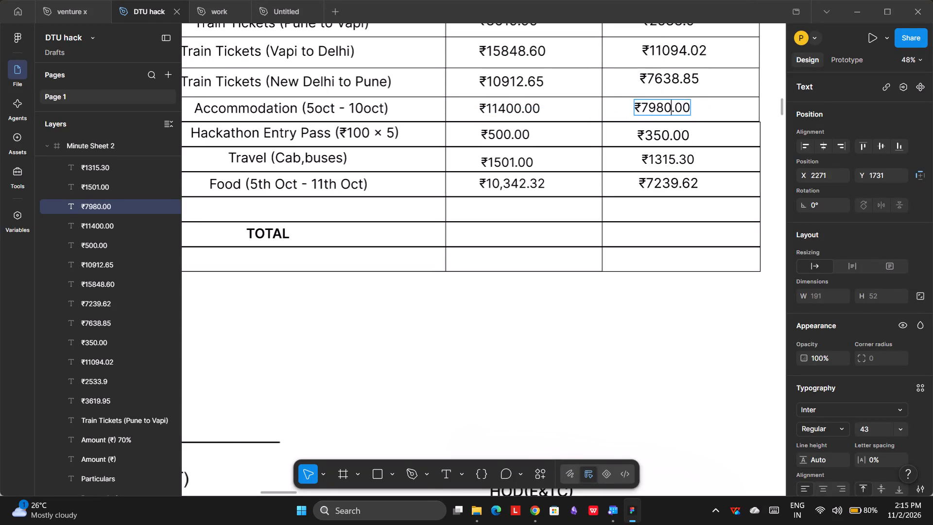
{"action": "left_click", "coordinate": [640, 268]}
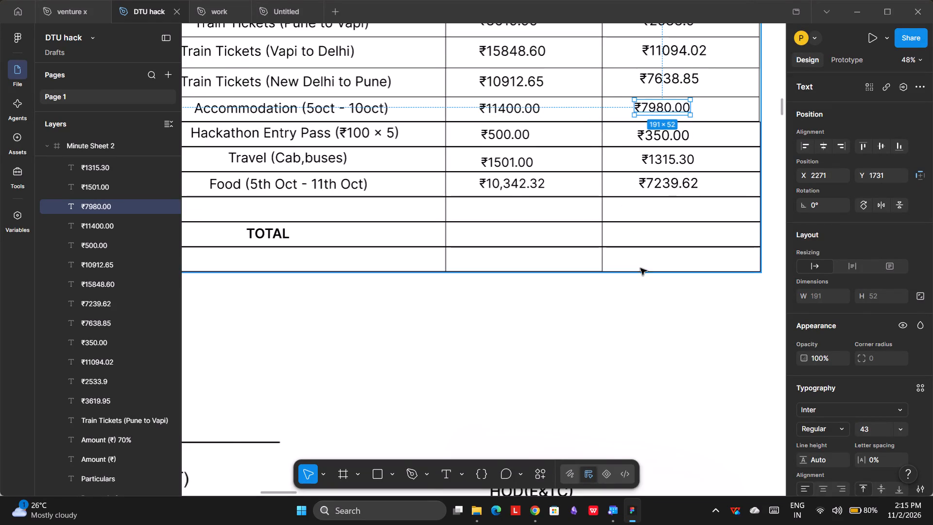
{"action": "left_click_drag", "start_coordinate": [652, 107], "coordinate": [661, 107]}
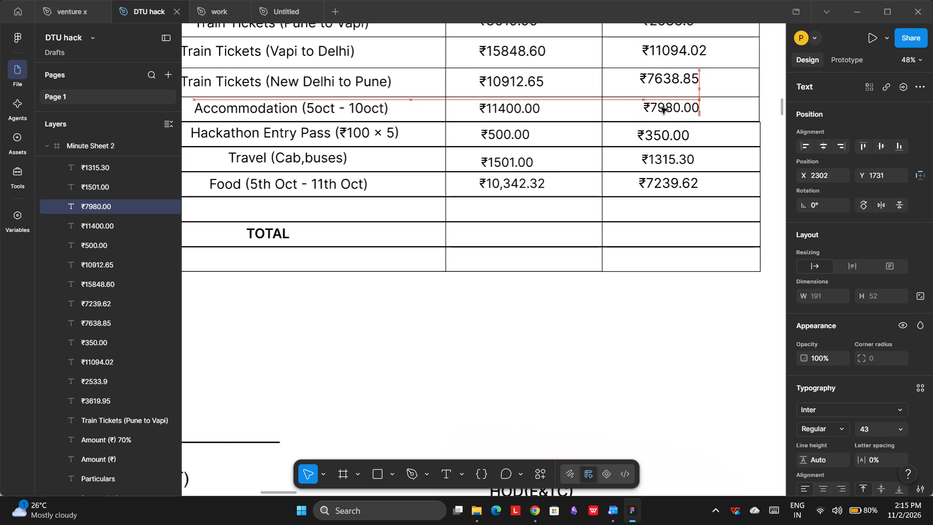
{"action": "left_click_drag", "start_coordinate": [661, 107], "coordinate": [659, 108]}
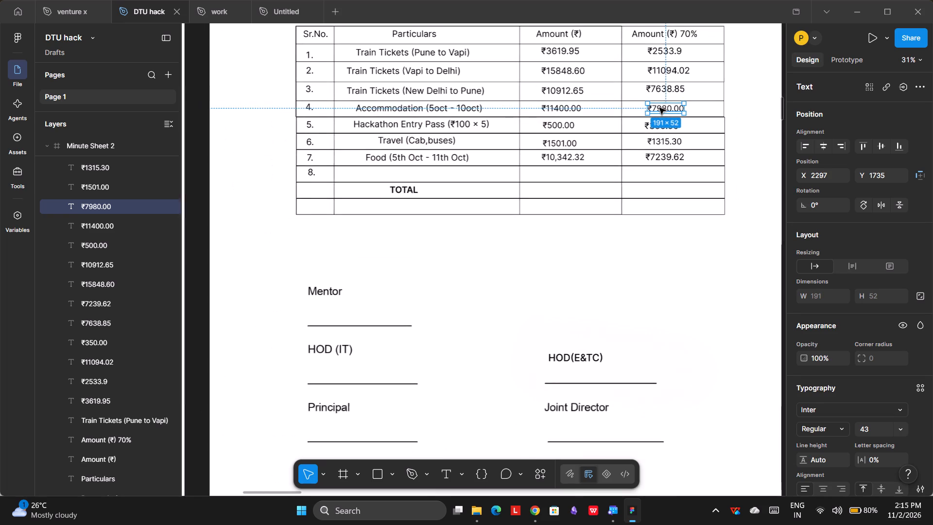
Review Minute Sheet 2's expense table and the surrounding proof frames.
{"action": "scroll", "coordinate": [659, 108], "scroll_direction": "up", "scroll_amount": 6}
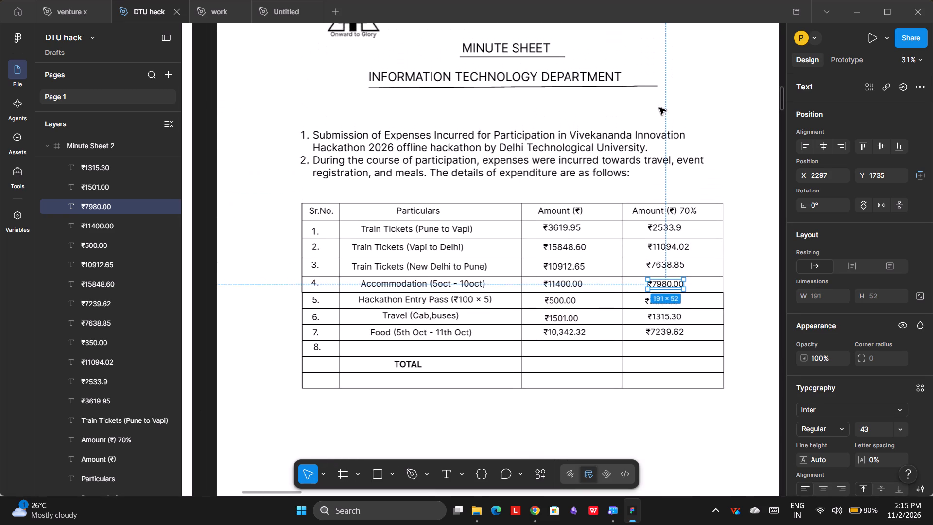
{"action": "scroll", "coordinate": [659, 108], "scroll_direction": "up", "scroll_amount": 1}
{"action": "scroll", "coordinate": [659, 108], "scroll_direction": "down", "scroll_amount": 1}
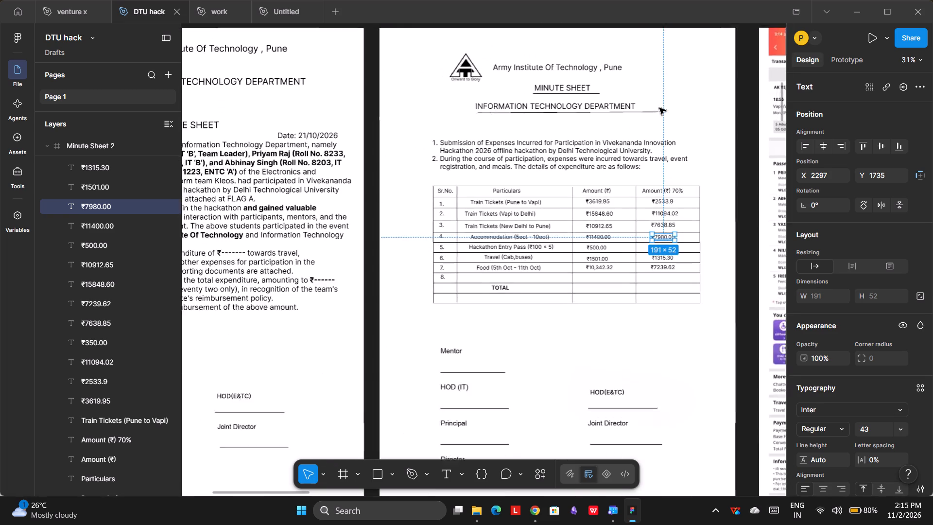
{"action": "scroll", "coordinate": [659, 108], "scroll_direction": "left", "scroll_amount": 4}
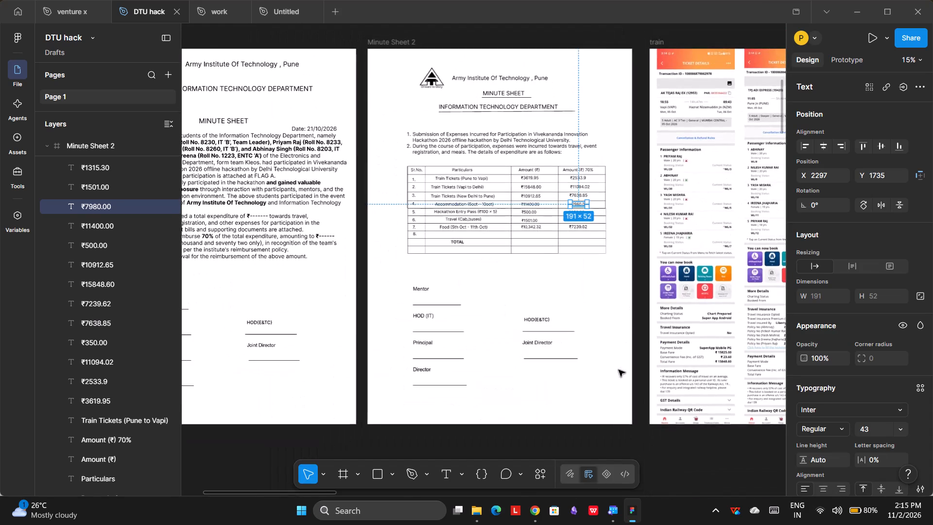
{"action": "left_click", "coordinate": [585, 450]}
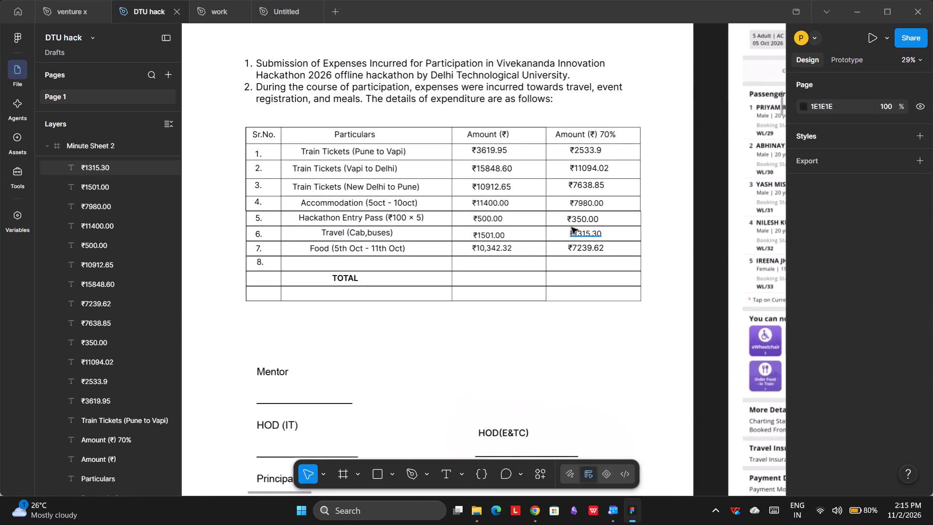
{"action": "scroll", "coordinate": [571, 227], "scroll_direction": "right", "scroll_amount": 1}
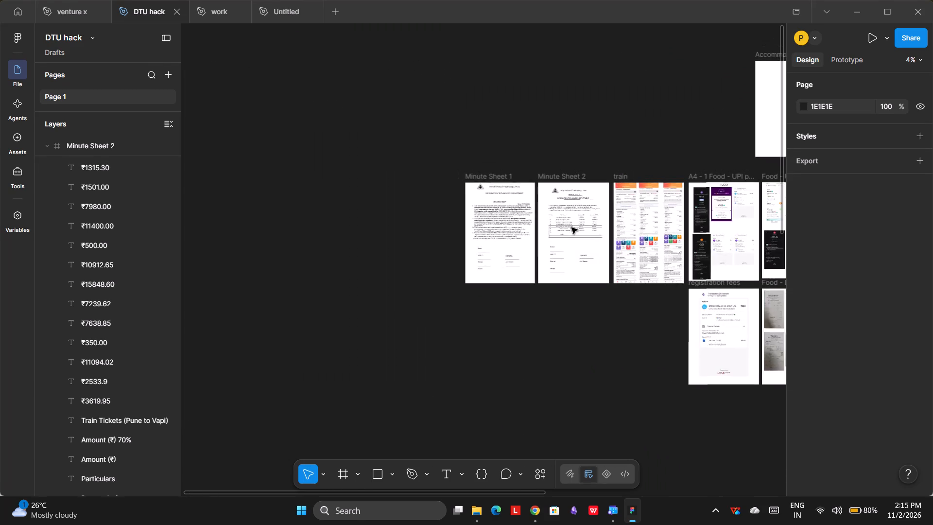
{"action": "scroll", "coordinate": [571, 227], "scroll_direction": "left", "scroll_amount": 3}
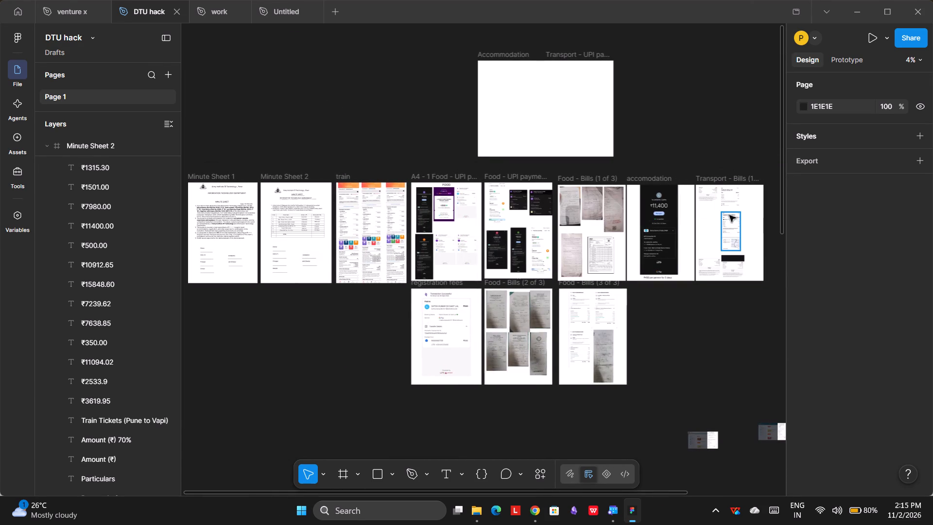
Spread out image 3, image 4 and the college-to-station cab receipt in Transport - Bills (1 of 3), placing image 3 at about X 1701, Y 1481.
{"action": "left_click_drag", "start_coordinate": [732, 224], "coordinate": [753, 202]}
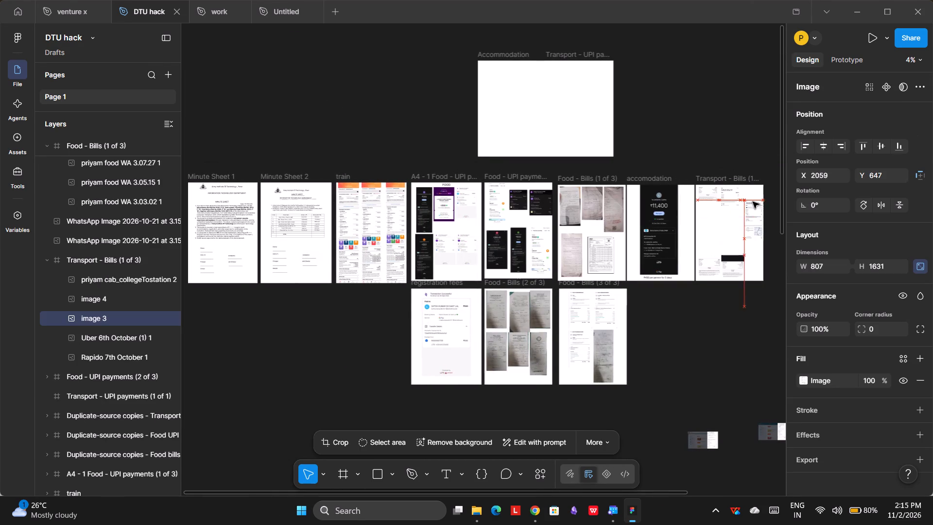
{"action": "left_click_drag", "start_coordinate": [753, 202], "coordinate": [756, 217]}
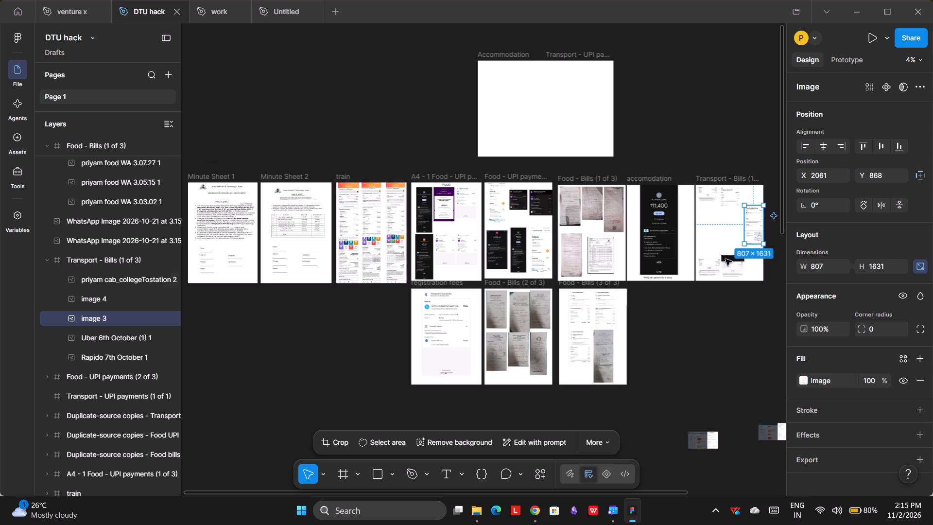
{"action": "left_click_drag", "start_coordinate": [707, 274], "coordinate": [712, 230]}
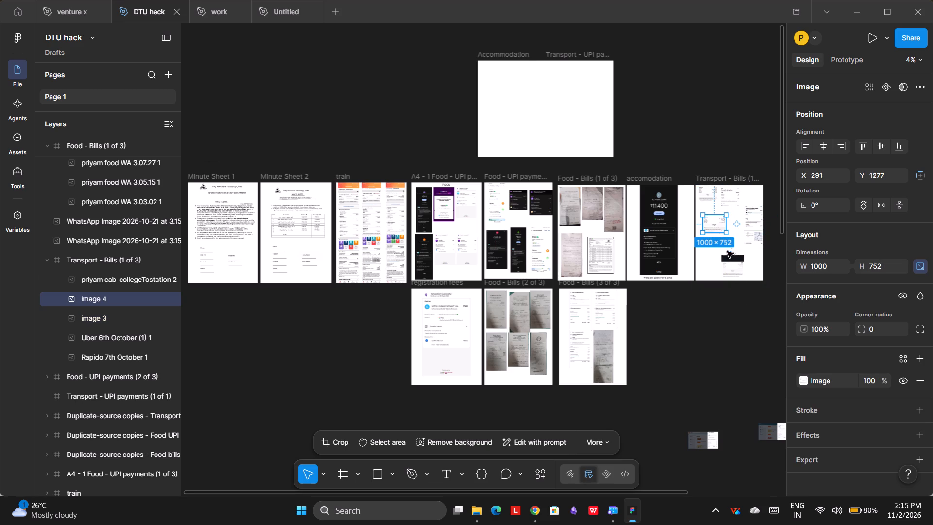
{"action": "left_click_drag", "start_coordinate": [733, 265], "coordinate": [718, 255]}
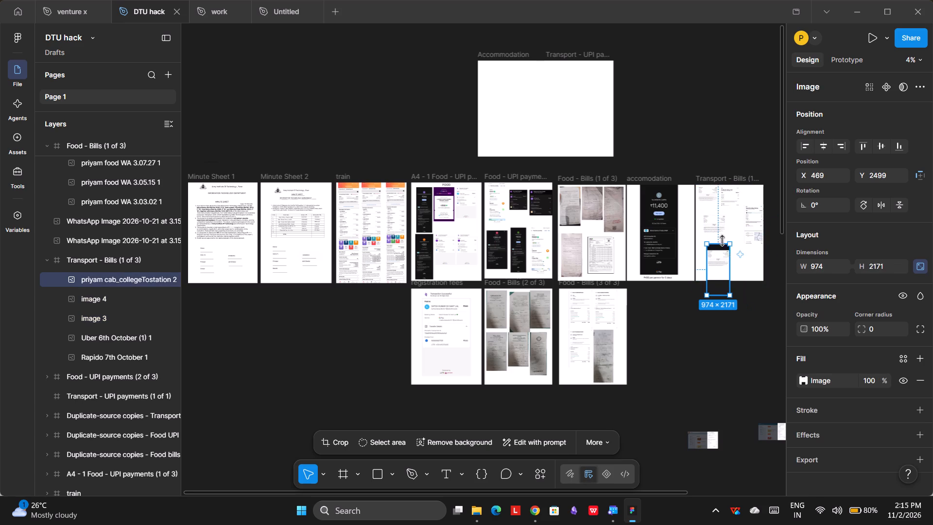
{"action": "left_click", "coordinate": [717, 226]}
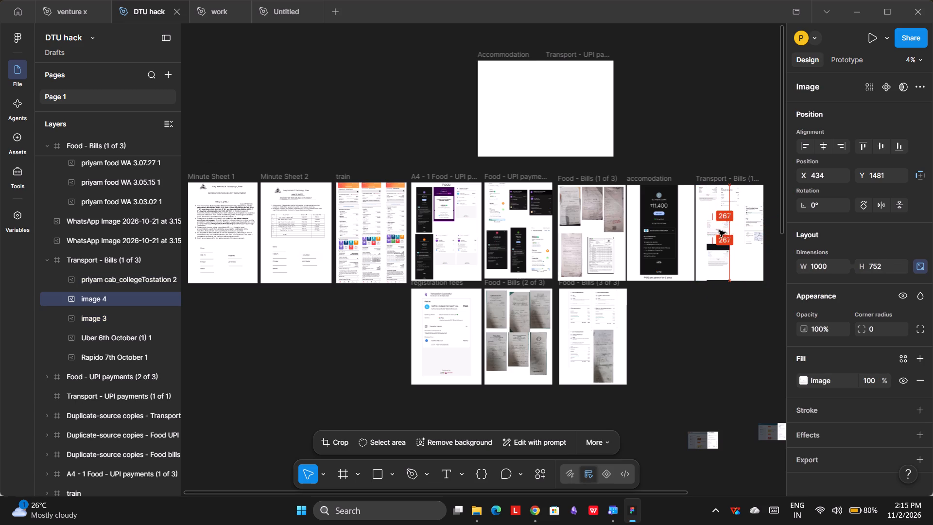
{"action": "left_click", "coordinate": [718, 257]}
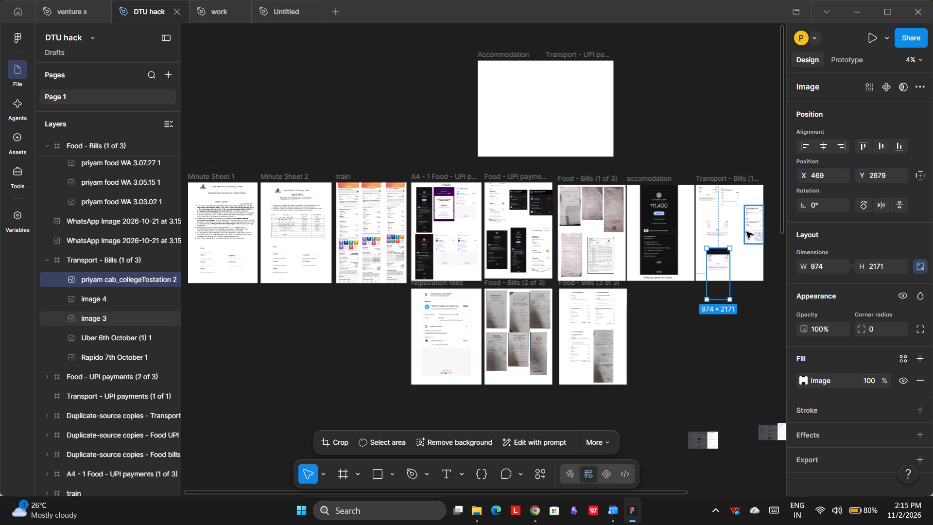
{"action": "left_click_drag", "start_coordinate": [749, 232], "coordinate": [741, 248]}
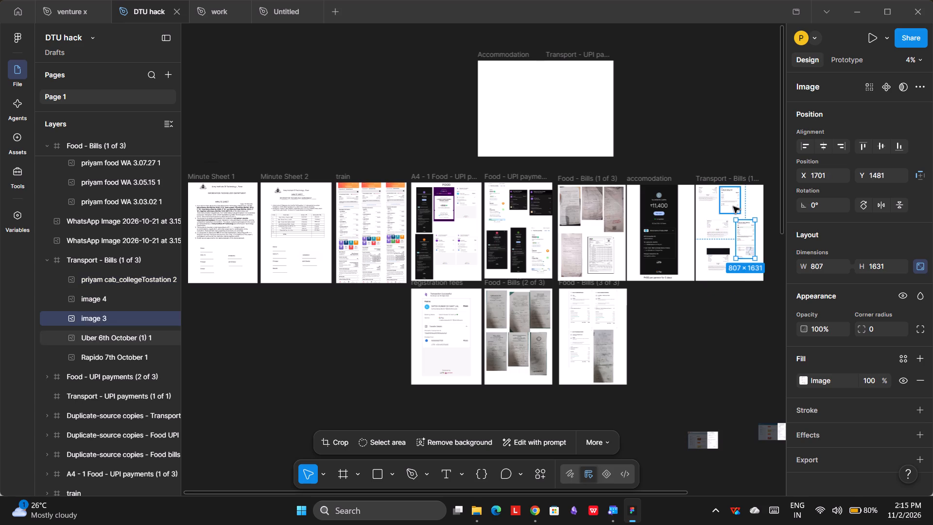
Enlarge the Rapido 7th October receipt at the top of the Transport - Bills frame and place the Uber 6th October receipt at about X 1592, Y 80.
{"action": "left_click_drag", "start_coordinate": [733, 207], "coordinate": [743, 206]}
{"action": "left_click_drag", "start_coordinate": [711, 197], "coordinate": [712, 204]}
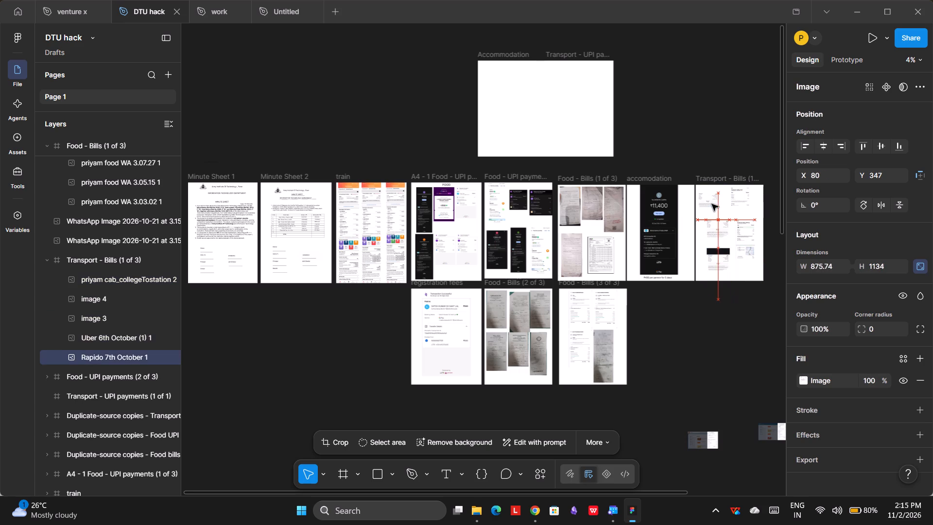
{"action": "left_click_drag", "start_coordinate": [712, 204], "coordinate": [715, 207]}
{"action": "scroll", "coordinate": [715, 207], "scroll_direction": "left", "scroll_amount": 1}
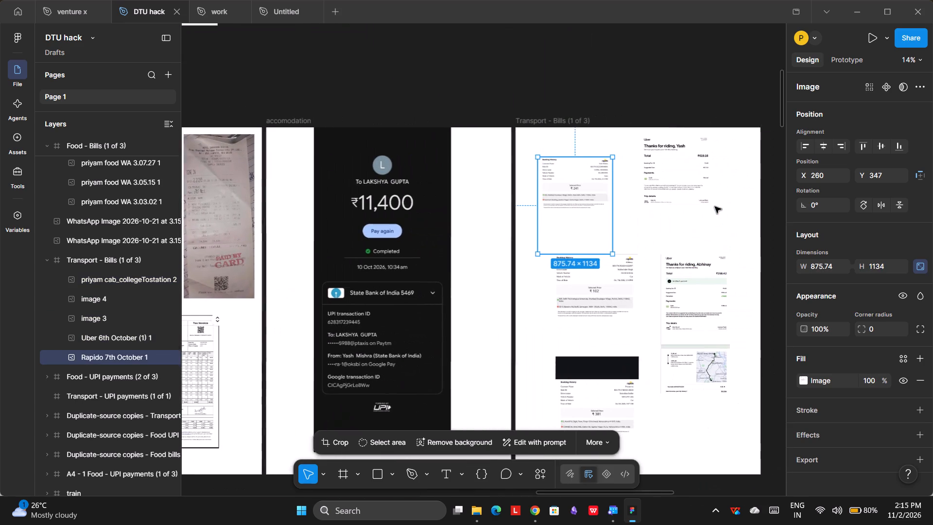
{"action": "scroll", "coordinate": [715, 207], "scroll_direction": "left", "scroll_amount": 1}
{"action": "left_click_drag", "start_coordinate": [533, 155], "coordinate": [516, 134]}
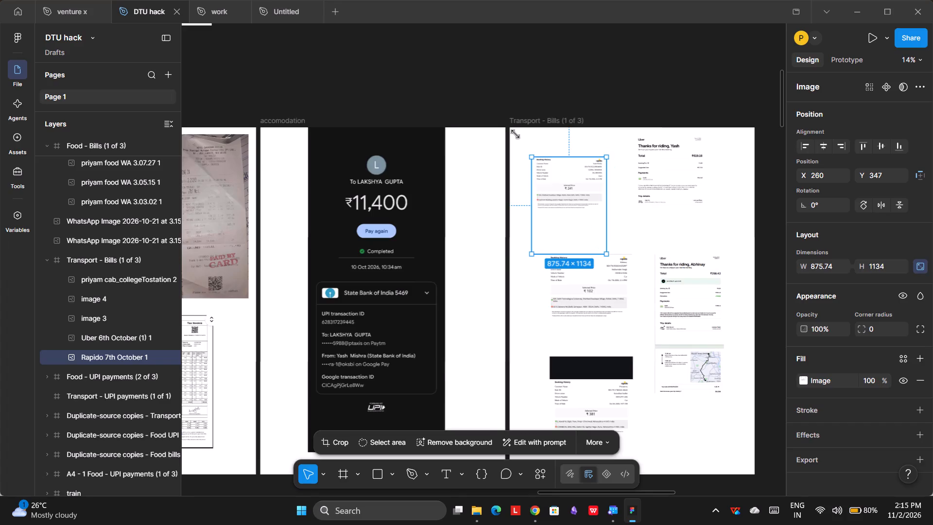
{"action": "left_click_drag", "start_coordinate": [516, 134], "coordinate": [509, 122]}
{"action": "left_click_drag", "start_coordinate": [574, 190], "coordinate": [595, 203]}
{"action": "left_click_drag", "start_coordinate": [674, 212], "coordinate": [687, 212]}
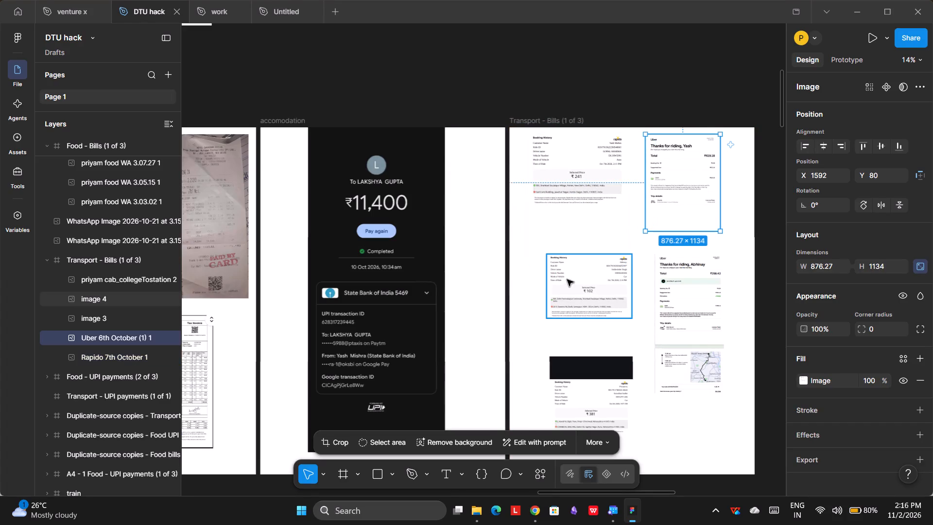
Shift image 4 and the college-to-station cab receipt slightly left in the Transport - Bills frame, the cab receipt at about X 320, Y 2665.
{"action": "left_click_drag", "start_coordinate": [567, 280], "coordinate": [557, 277]}
{"action": "left_click_drag", "start_coordinate": [610, 369], "coordinate": [600, 368]}
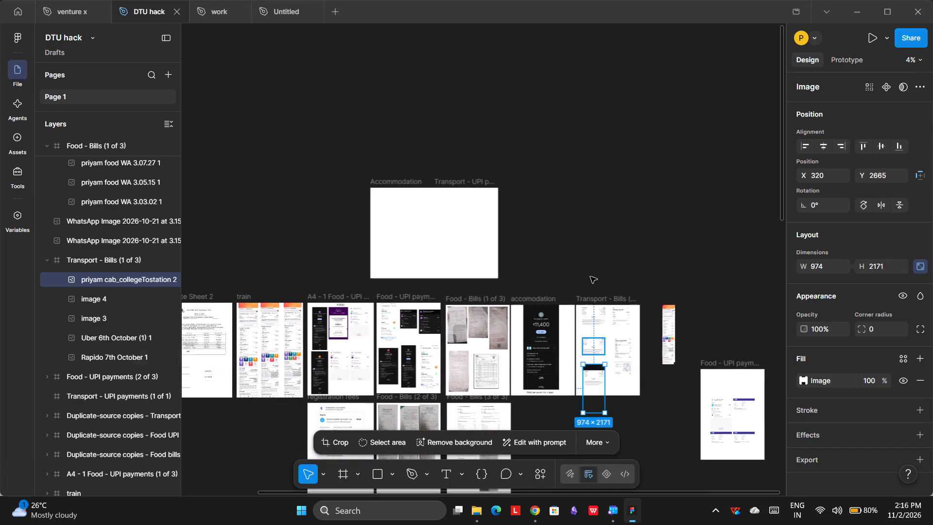
{"action": "left_click", "coordinate": [594, 265]}
Export the 11 proof frames together, from Minute Sheet 1 across to Transport - Bills, including the lower registration fees and Food - Bills frames.
{"action": "scroll", "coordinate": [594, 265], "scroll_direction": "down", "scroll_amount": 2}
{"action": "scroll", "coordinate": [552, 388], "scroll_direction": "right", "scroll_amount": 1}
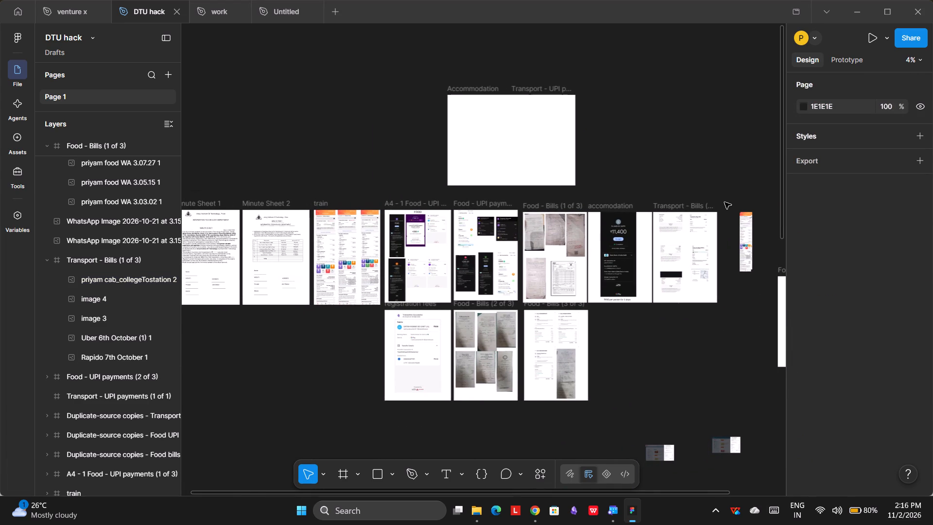
{"action": "left_click_drag", "start_coordinate": [728, 204], "coordinate": [394, 324]}
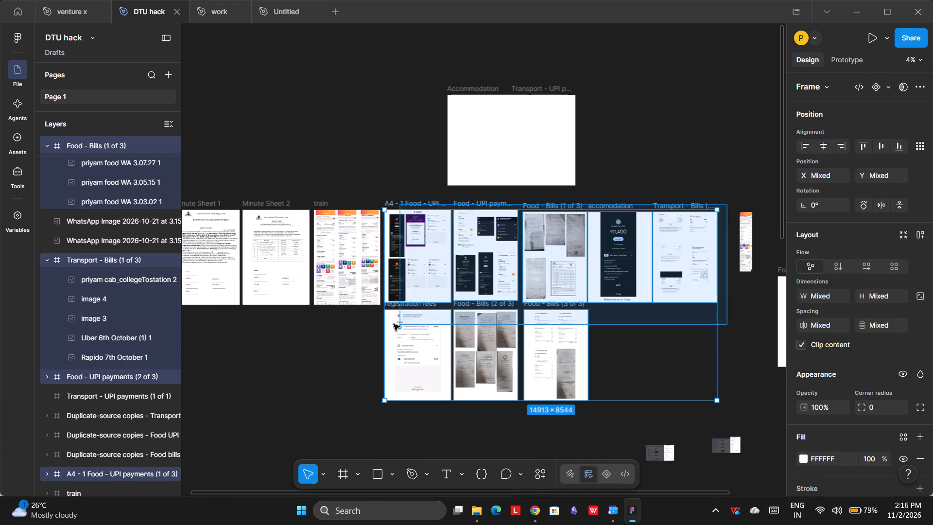
{"action": "left_click_drag", "start_coordinate": [394, 324], "coordinate": [186, 315]}
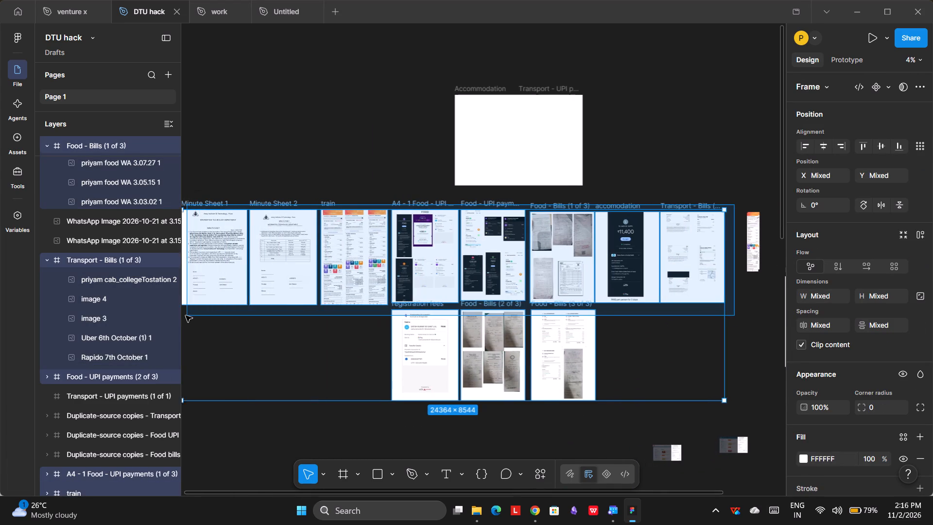
{"action": "left_click_drag", "start_coordinate": [186, 315], "coordinate": [297, 409]}
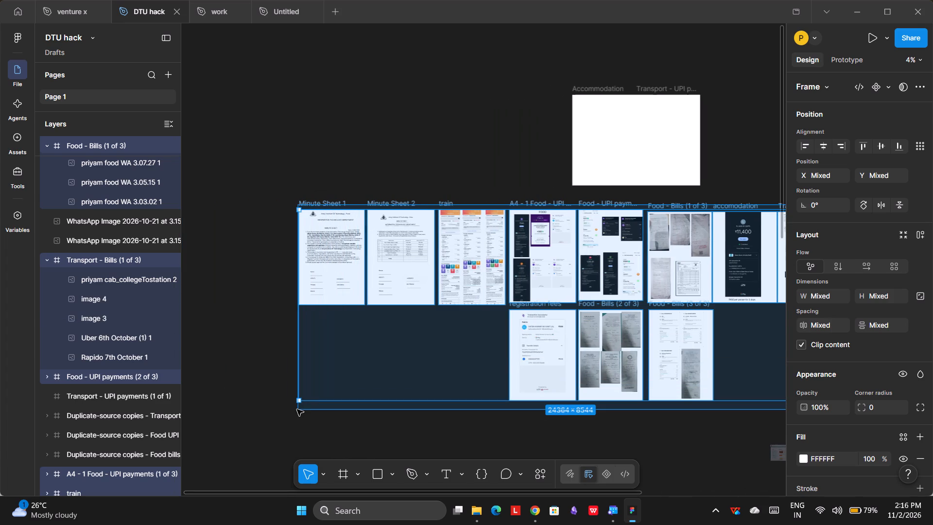
{"action": "left_click_drag", "start_coordinate": [297, 409], "coordinate": [297, 410]}
{"action": "scroll", "coordinate": [512, 371], "scroll_direction": "left", "scroll_amount": 3}
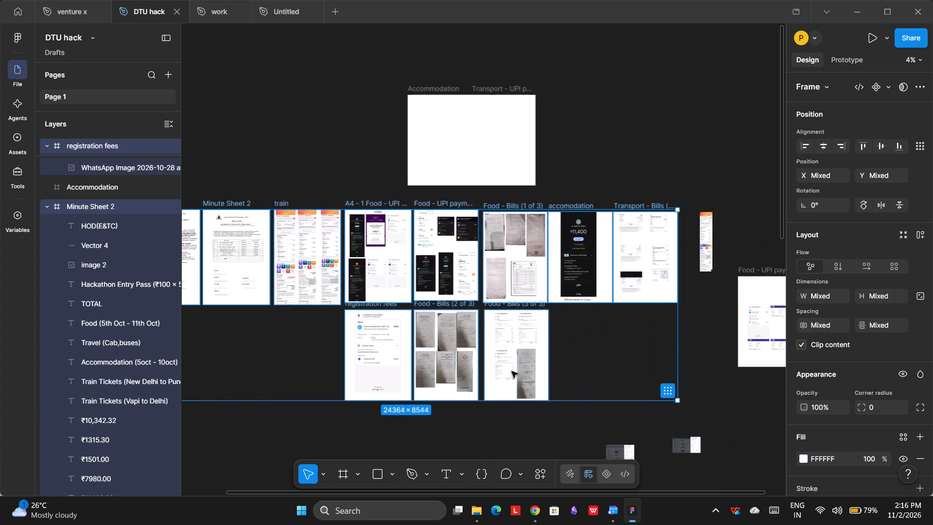
{"action": "scroll", "coordinate": [853, 399], "scroll_direction": "down", "scroll_amount": 7}
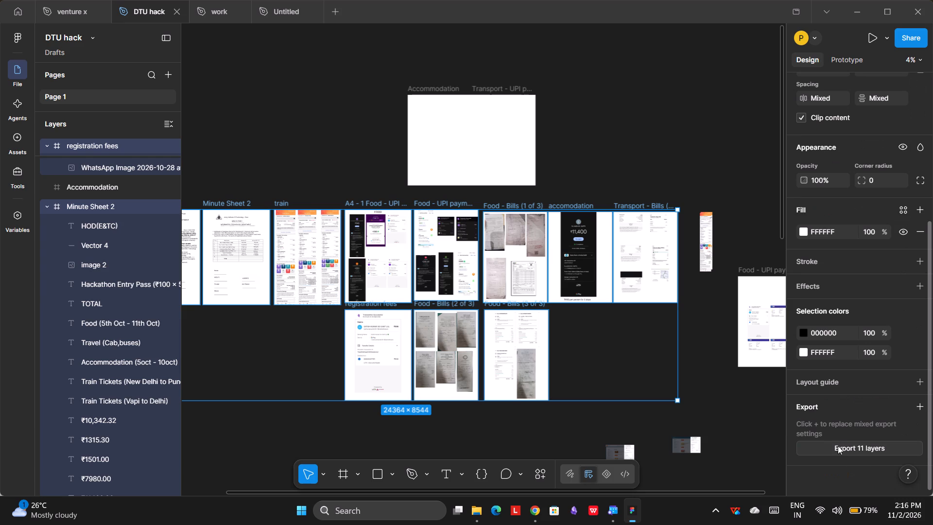
{"action": "left_click", "coordinate": [838, 446]}
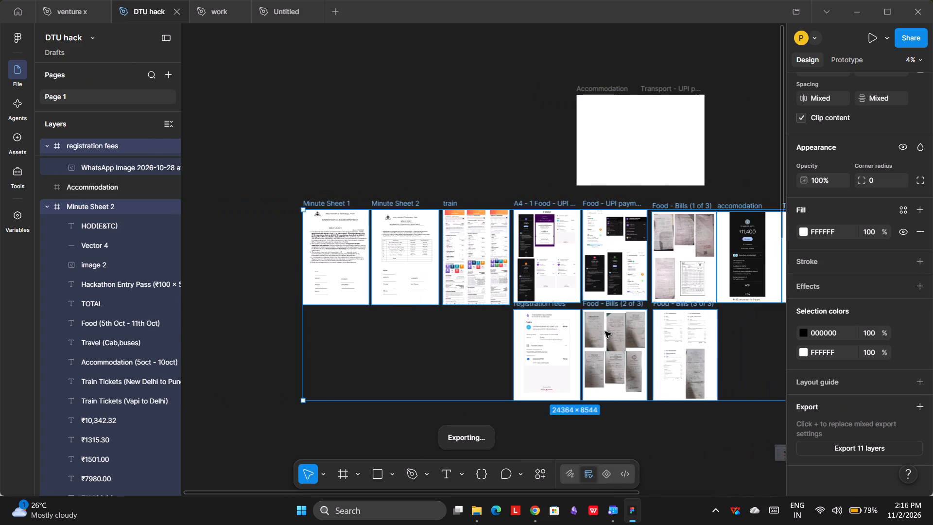
Examine the separate Food - UPI payments (3 of 3) frame and the two rows of frames selected for export.
{"action": "scroll", "coordinate": [605, 332], "scroll_direction": "left", "scroll_amount": 6}
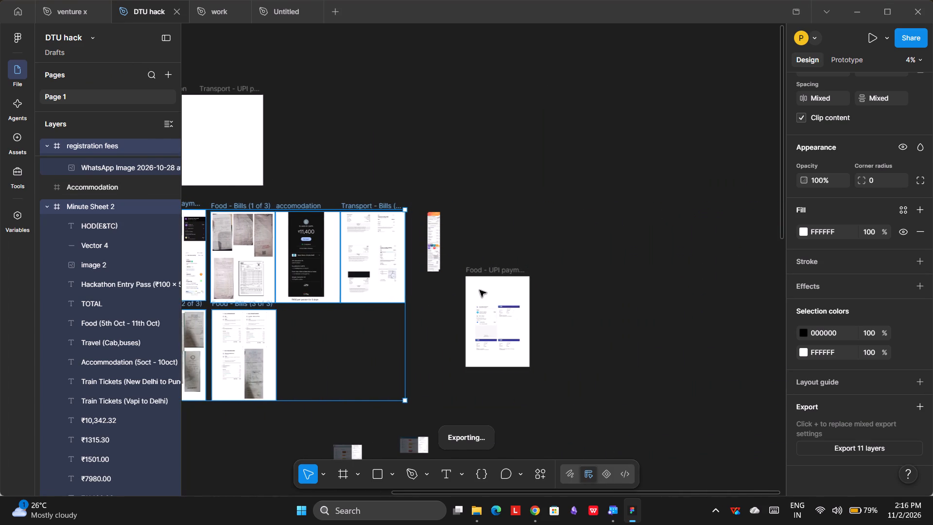
{"action": "scroll", "coordinate": [480, 290], "scroll_direction": "down", "scroll_amount": 1}
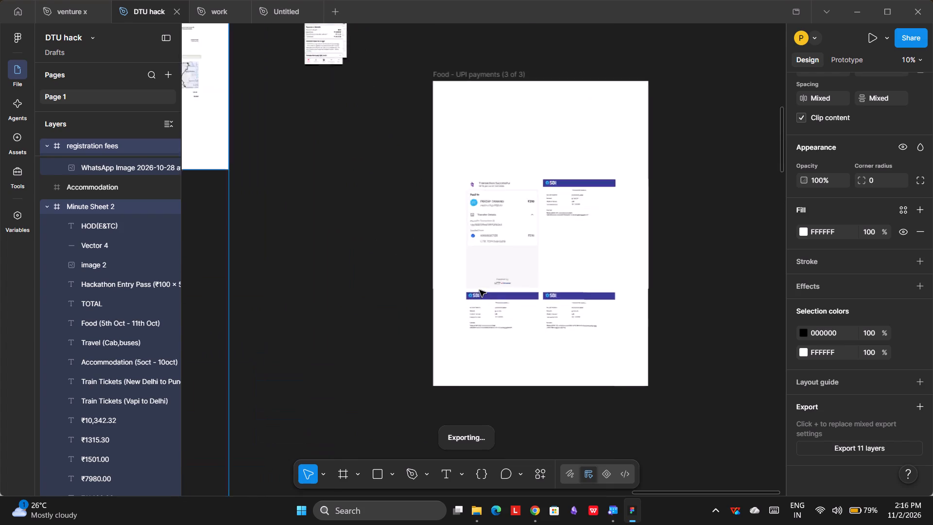
{"action": "scroll", "coordinate": [480, 290], "scroll_direction": "right", "scroll_amount": 2}
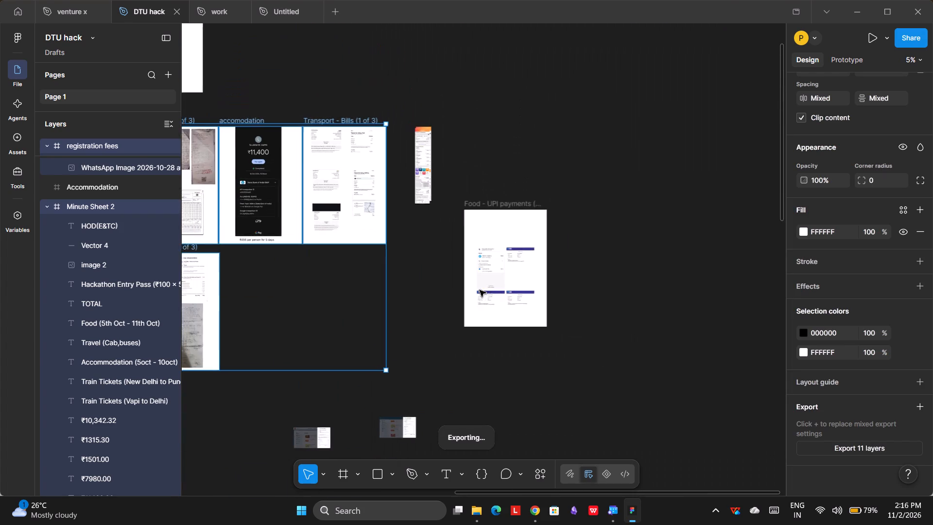
{"action": "scroll", "coordinate": [480, 290], "scroll_direction": "right", "scroll_amount": 6}
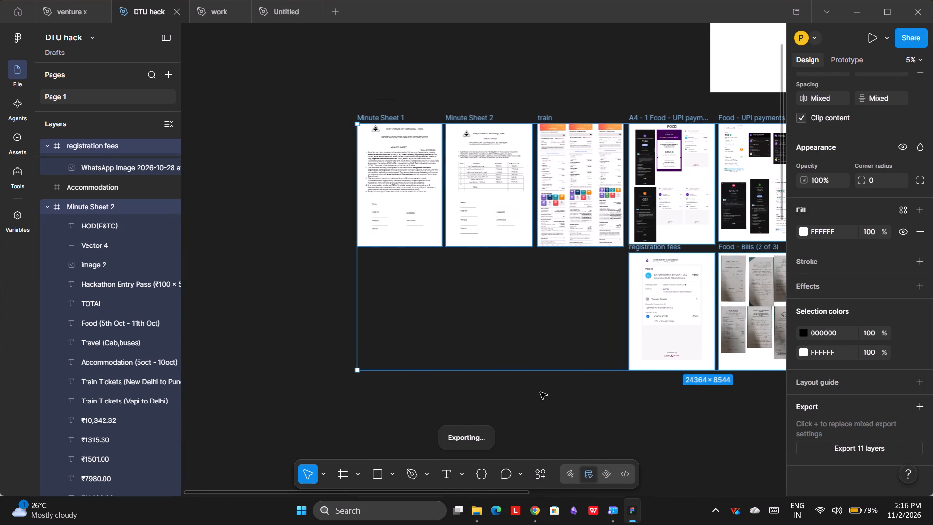
{"action": "scroll", "coordinate": [540, 392], "scroll_direction": "left", "scroll_amount": 5}
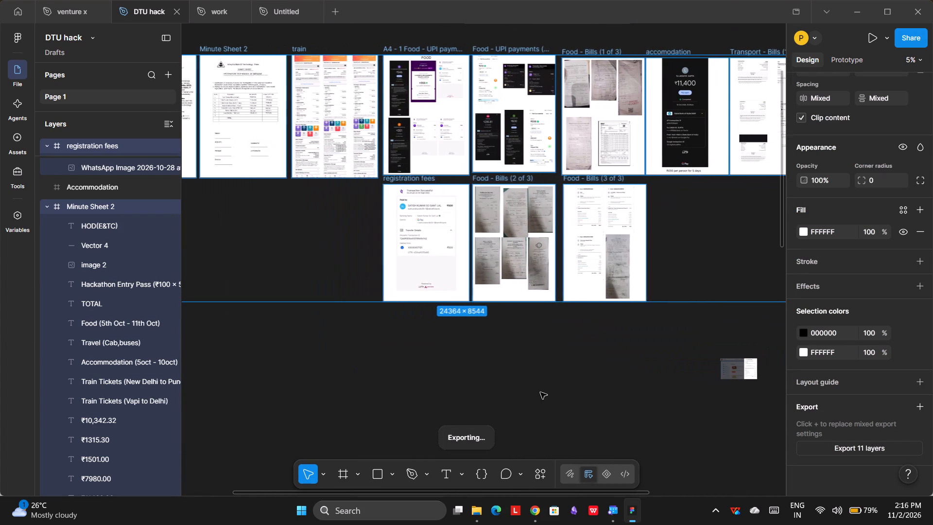
{"action": "scroll", "coordinate": [540, 392], "scroll_direction": "left", "scroll_amount": 1}
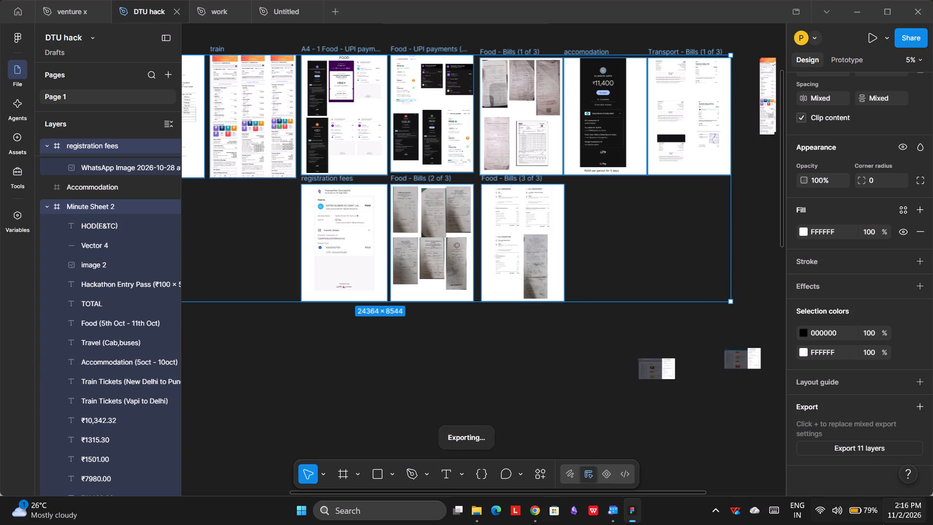
Turn off the Windows energy saver.
{"action": "left_click", "coordinate": [865, 522]}
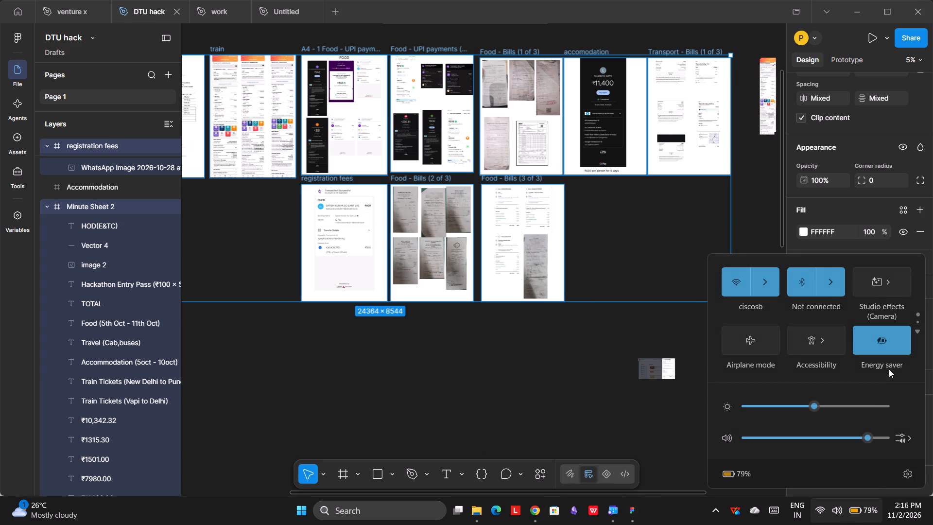
{"action": "left_click", "coordinate": [878, 339]}
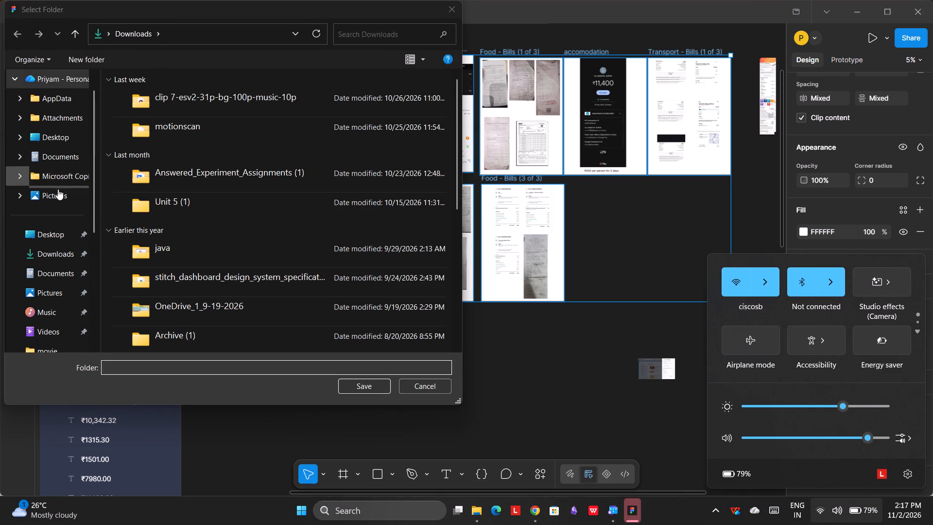
Browse the folder locations for a place to save the exported frames.
{"action": "scroll", "coordinate": [48, 132], "scroll_direction": "down", "scroll_amount": 2}
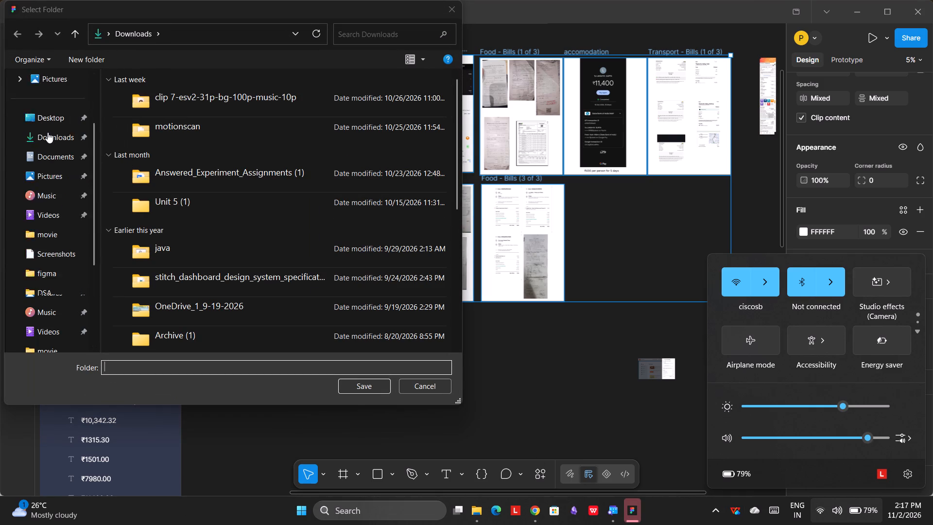
Create a folder named reimb inside the figma folder on New Volume (D:) for the exported frames.
{"action": "scroll", "coordinate": [48, 132], "scroll_direction": "down", "scroll_amount": 2}
{"action": "left_click", "coordinate": [50, 284]}
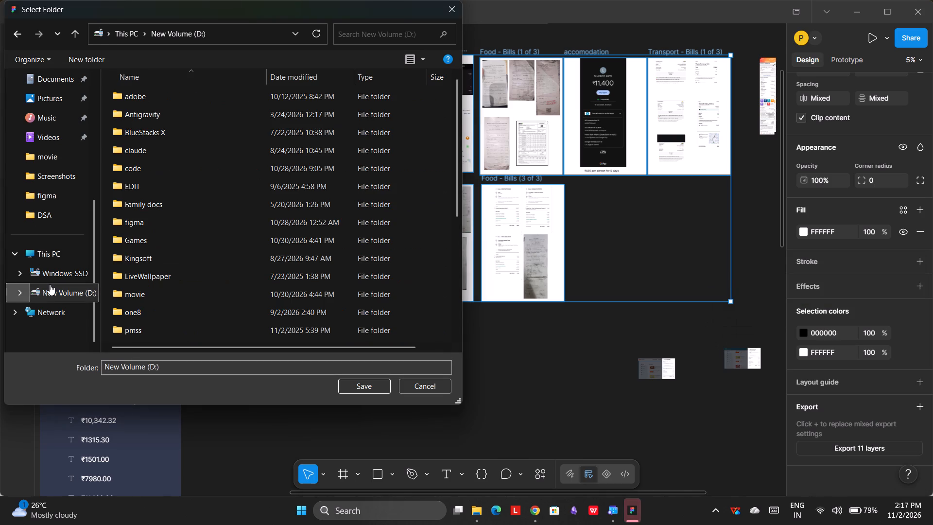
{"action": "scroll", "coordinate": [248, 256], "scroll_direction": "down", "scroll_amount": 1}
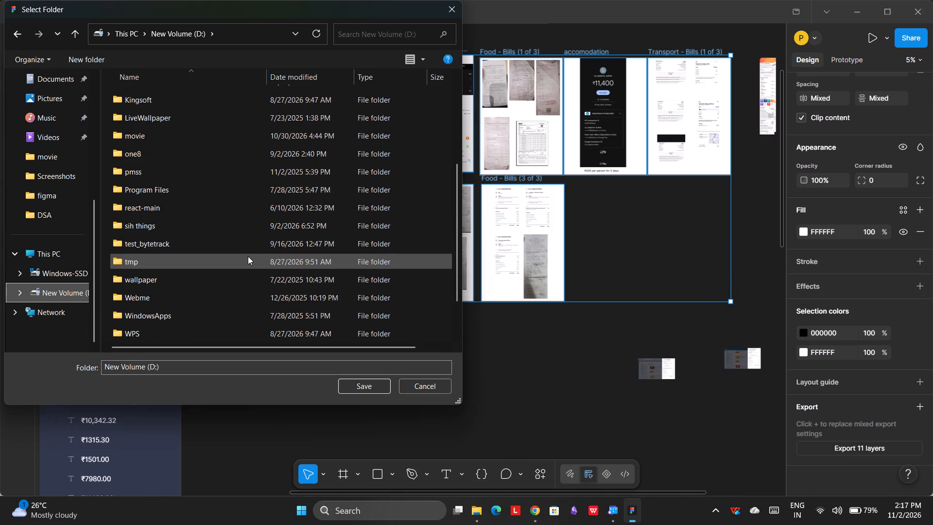
{"action": "scroll", "coordinate": [150, 133], "scroll_direction": "up", "scroll_amount": 4}
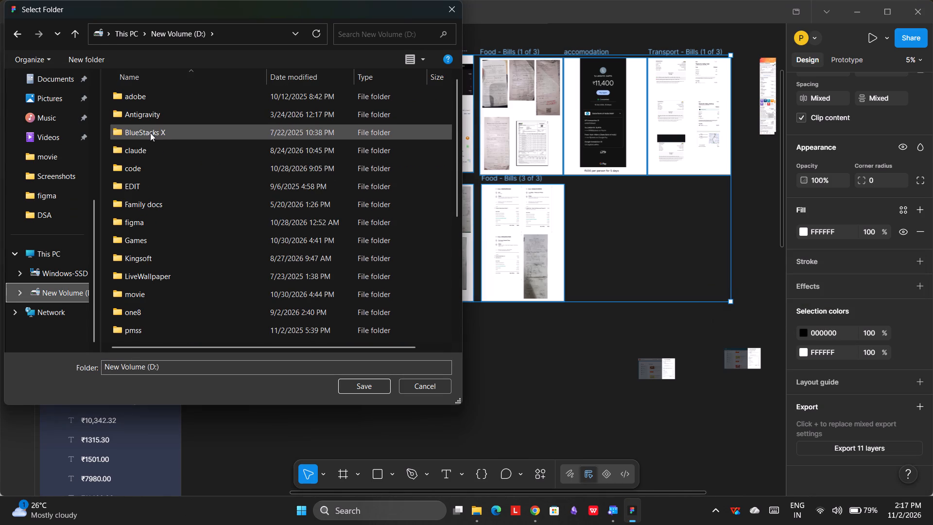
{"action": "double_click", "coordinate": [165, 220]}
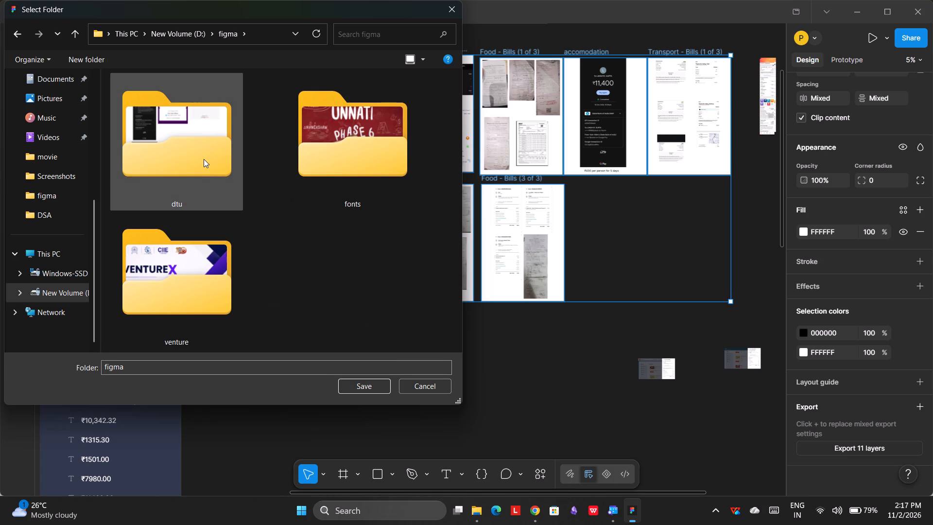
{"action": "left_click", "coordinate": [75, 57]}
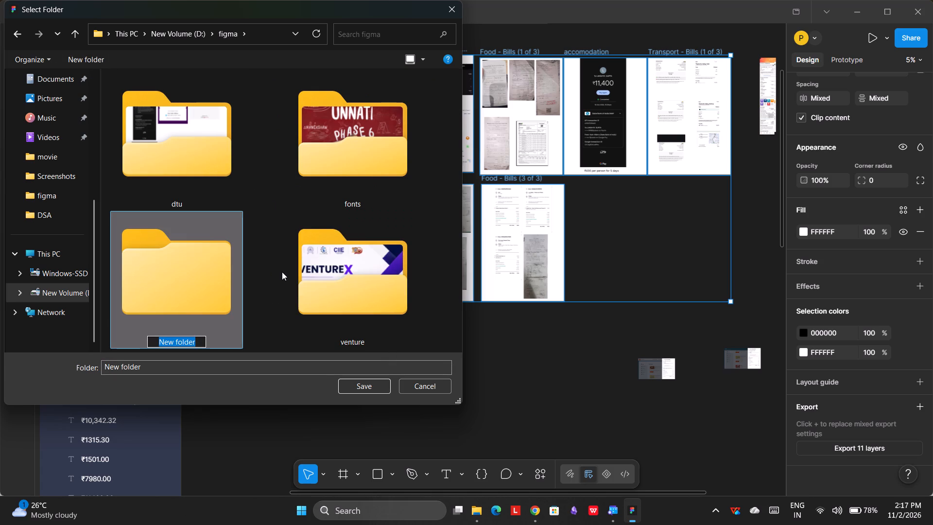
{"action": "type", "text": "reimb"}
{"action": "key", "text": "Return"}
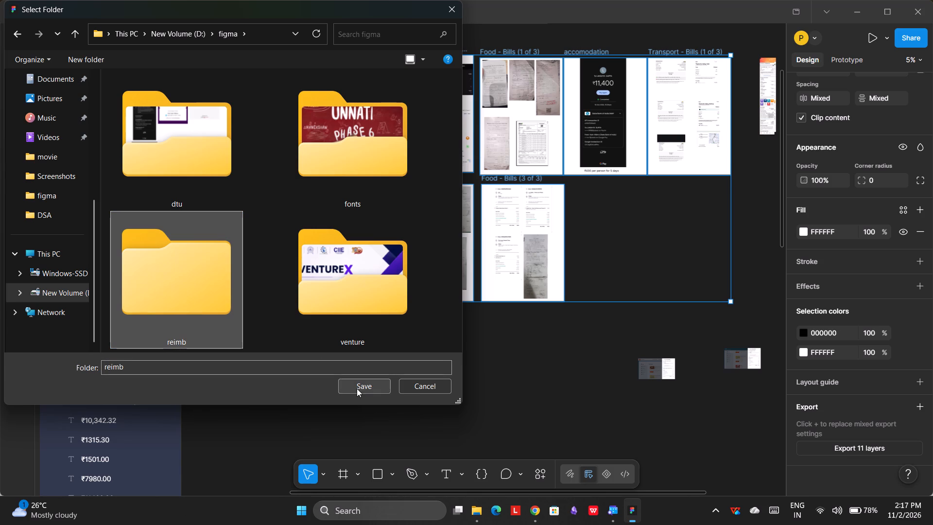
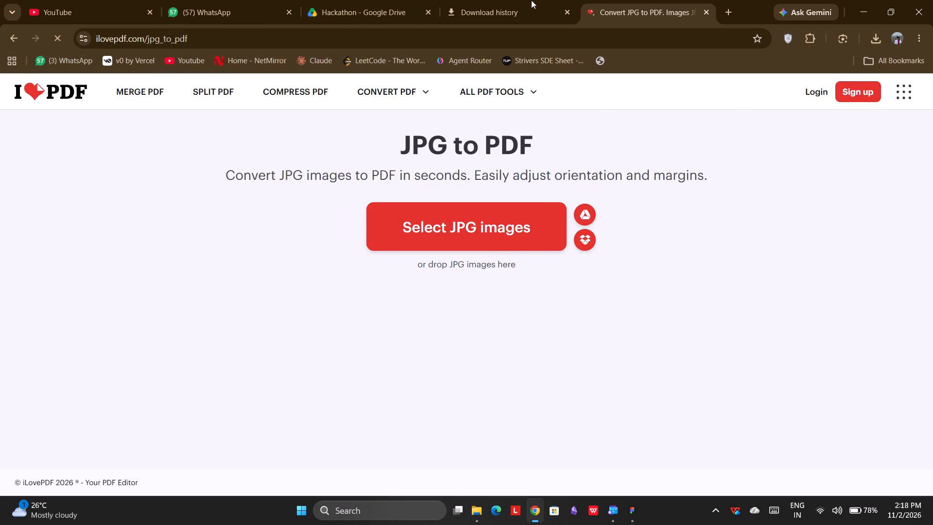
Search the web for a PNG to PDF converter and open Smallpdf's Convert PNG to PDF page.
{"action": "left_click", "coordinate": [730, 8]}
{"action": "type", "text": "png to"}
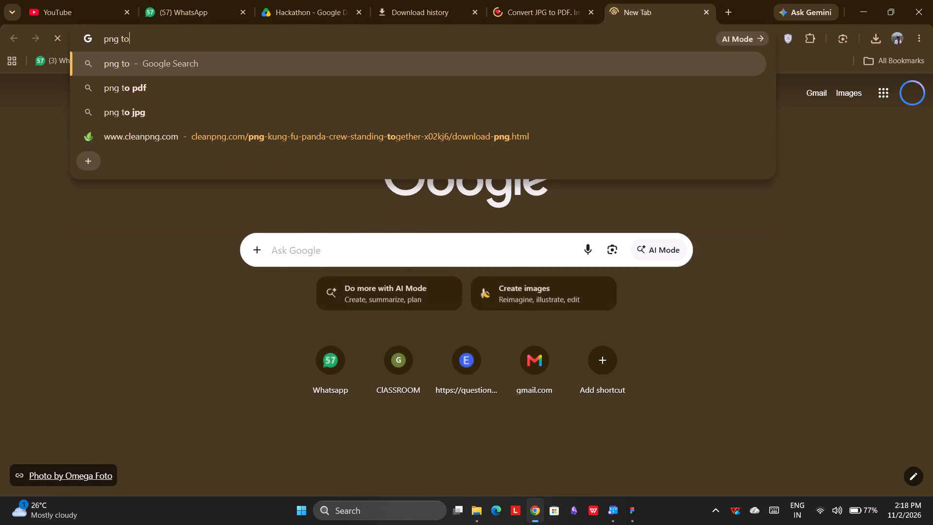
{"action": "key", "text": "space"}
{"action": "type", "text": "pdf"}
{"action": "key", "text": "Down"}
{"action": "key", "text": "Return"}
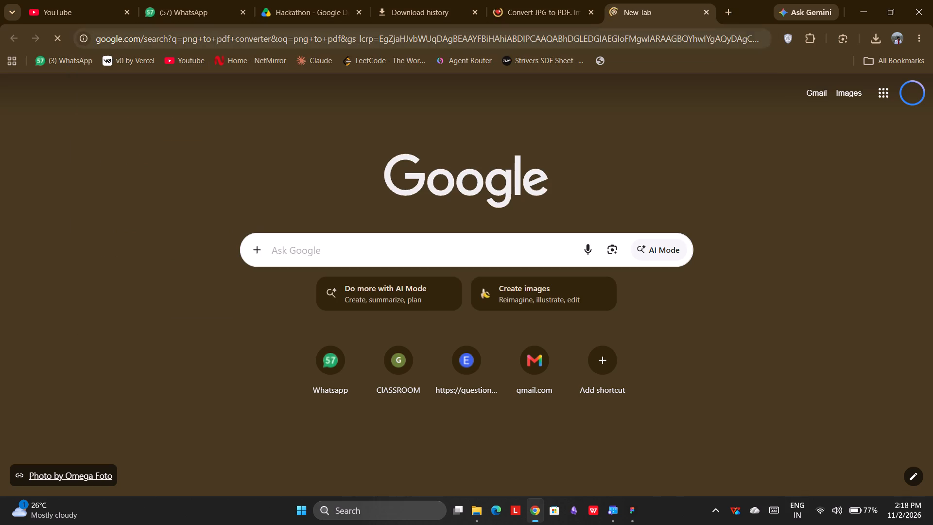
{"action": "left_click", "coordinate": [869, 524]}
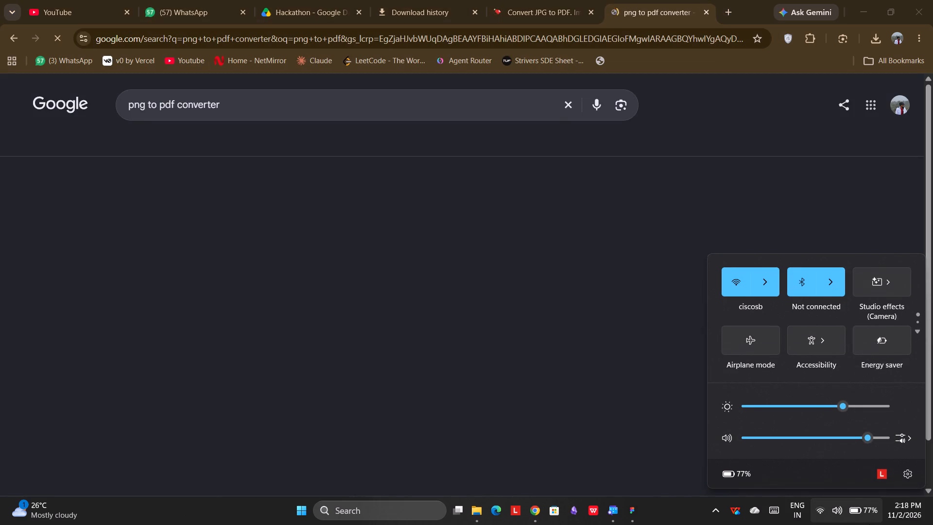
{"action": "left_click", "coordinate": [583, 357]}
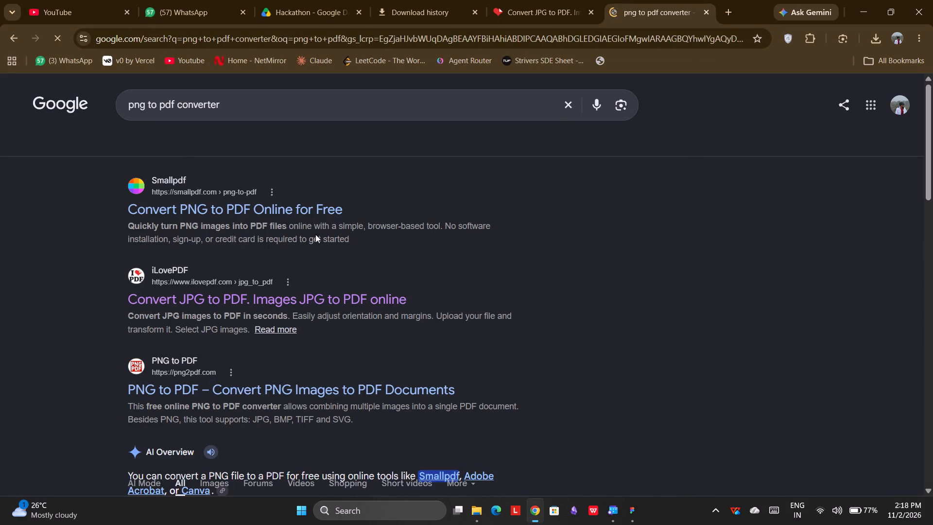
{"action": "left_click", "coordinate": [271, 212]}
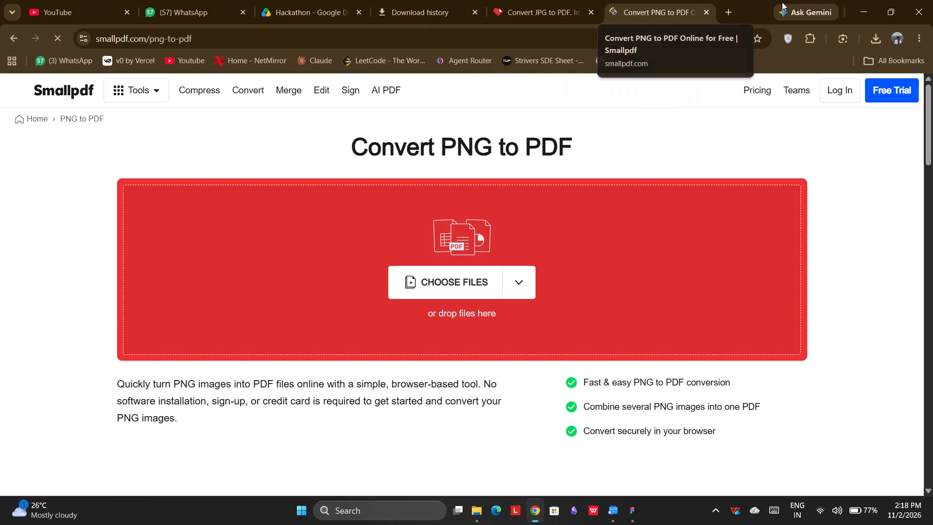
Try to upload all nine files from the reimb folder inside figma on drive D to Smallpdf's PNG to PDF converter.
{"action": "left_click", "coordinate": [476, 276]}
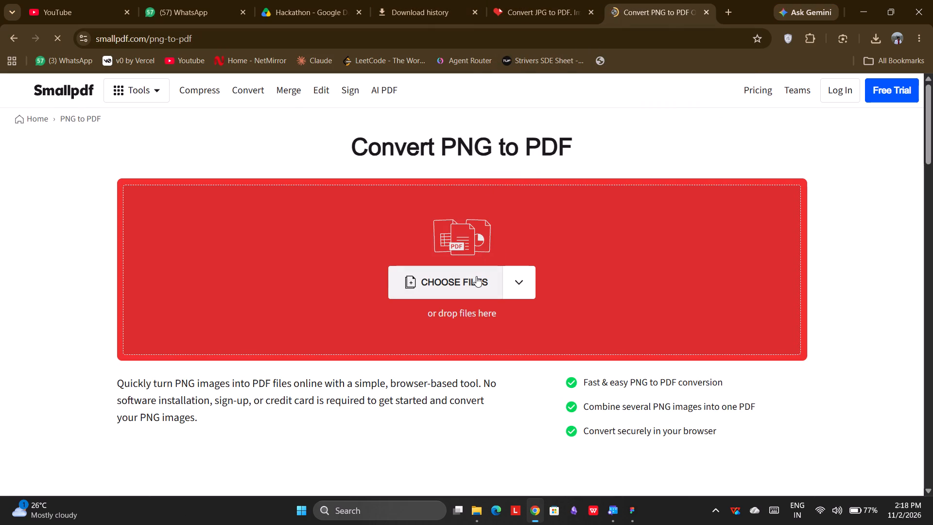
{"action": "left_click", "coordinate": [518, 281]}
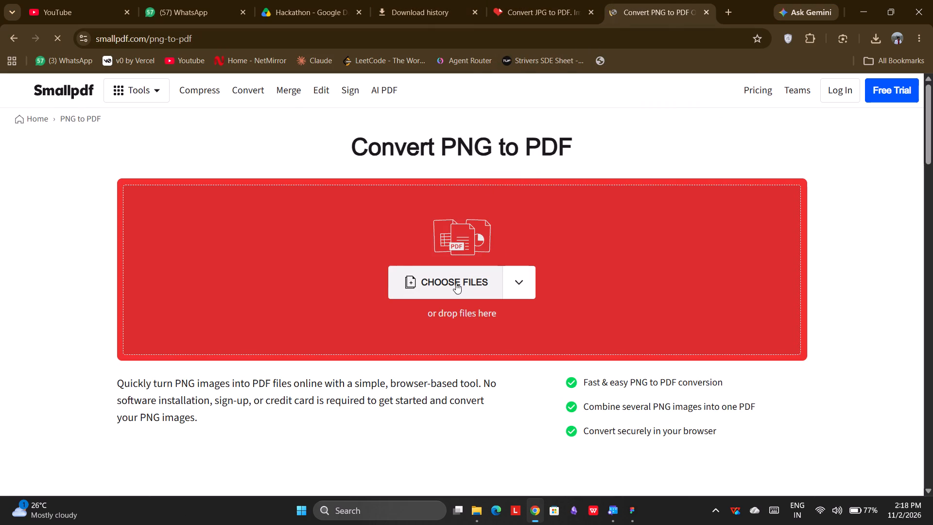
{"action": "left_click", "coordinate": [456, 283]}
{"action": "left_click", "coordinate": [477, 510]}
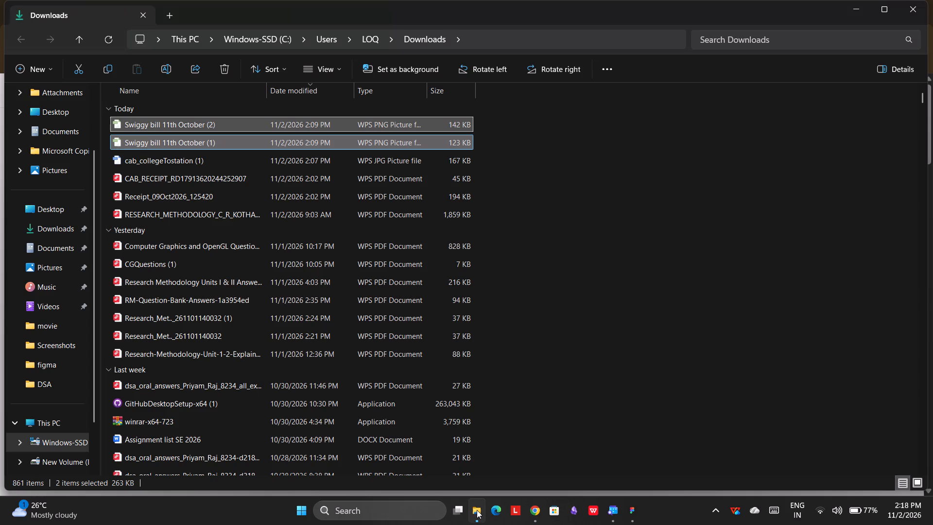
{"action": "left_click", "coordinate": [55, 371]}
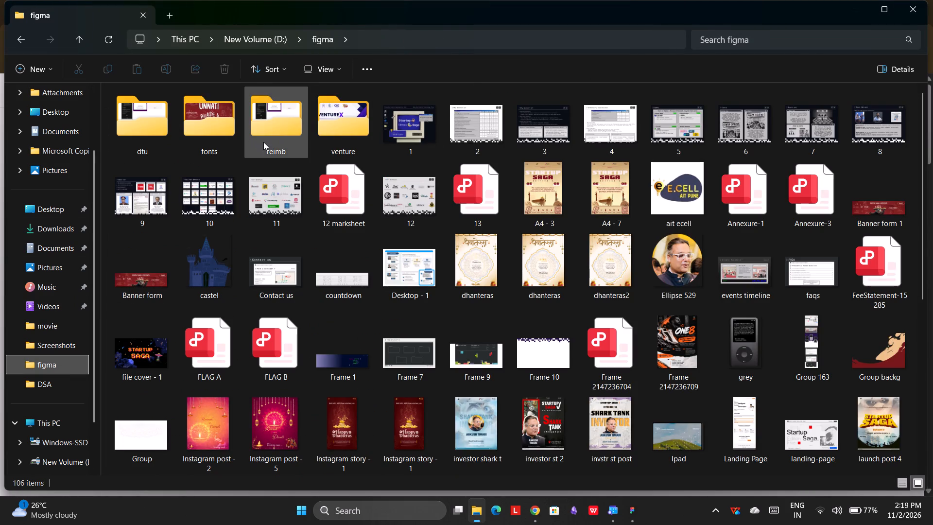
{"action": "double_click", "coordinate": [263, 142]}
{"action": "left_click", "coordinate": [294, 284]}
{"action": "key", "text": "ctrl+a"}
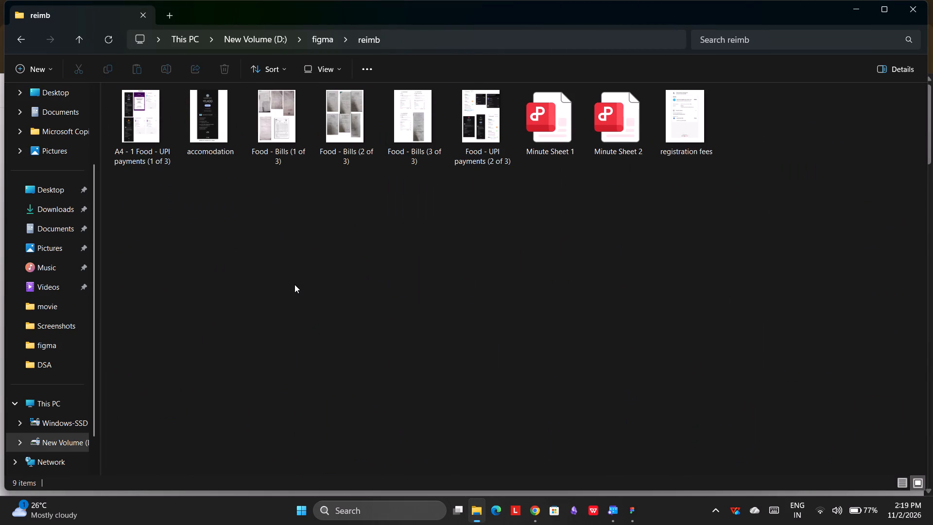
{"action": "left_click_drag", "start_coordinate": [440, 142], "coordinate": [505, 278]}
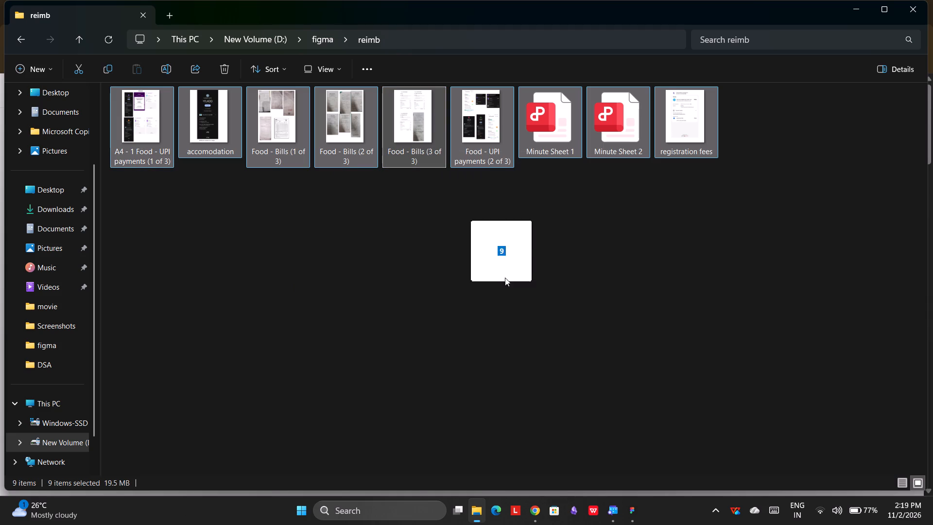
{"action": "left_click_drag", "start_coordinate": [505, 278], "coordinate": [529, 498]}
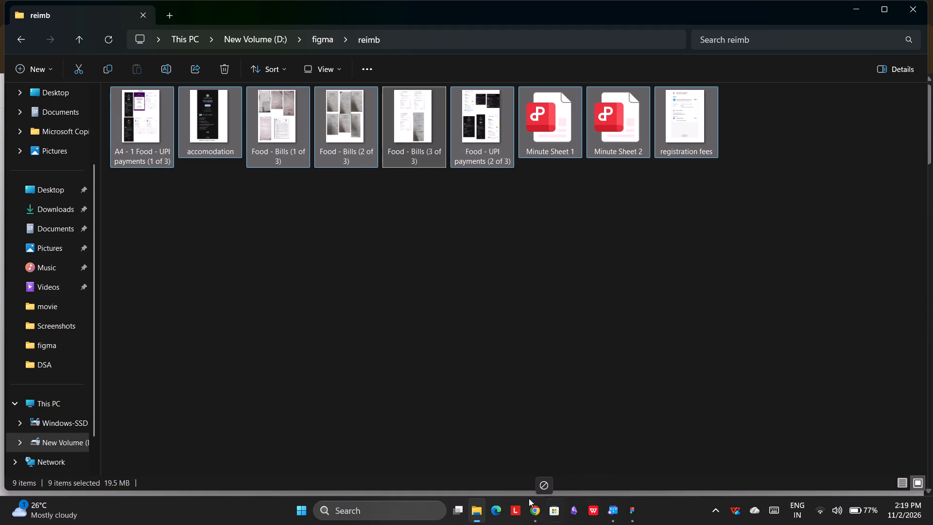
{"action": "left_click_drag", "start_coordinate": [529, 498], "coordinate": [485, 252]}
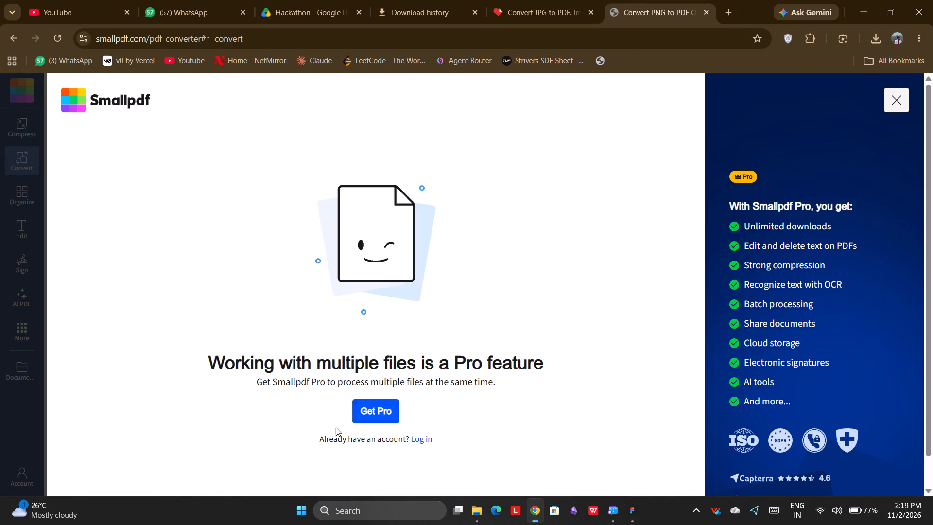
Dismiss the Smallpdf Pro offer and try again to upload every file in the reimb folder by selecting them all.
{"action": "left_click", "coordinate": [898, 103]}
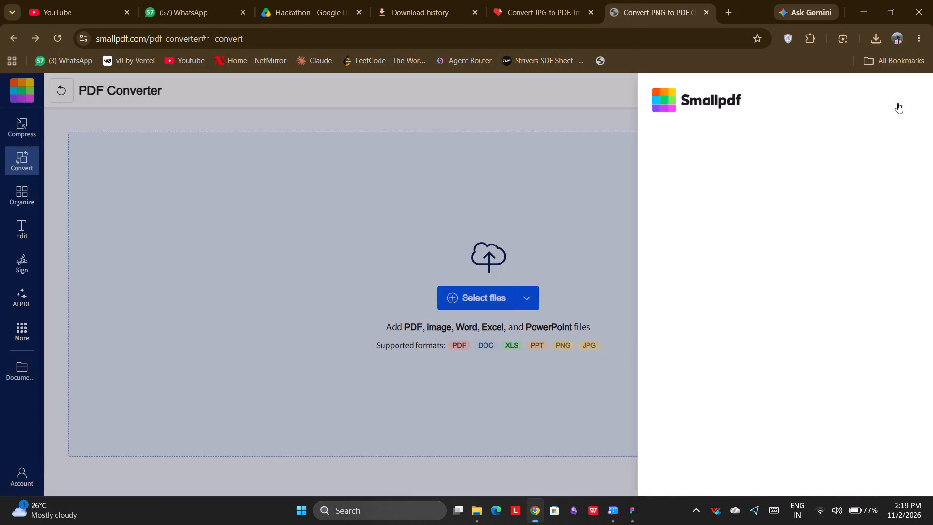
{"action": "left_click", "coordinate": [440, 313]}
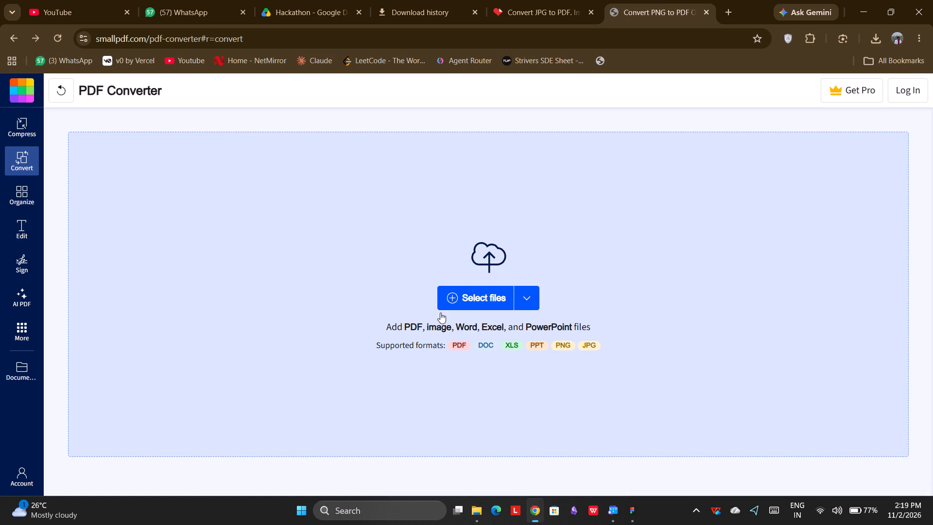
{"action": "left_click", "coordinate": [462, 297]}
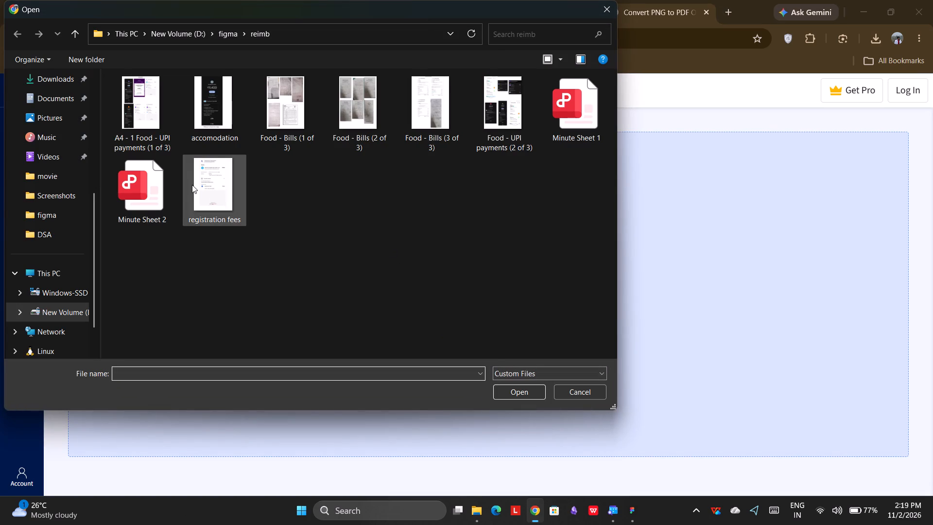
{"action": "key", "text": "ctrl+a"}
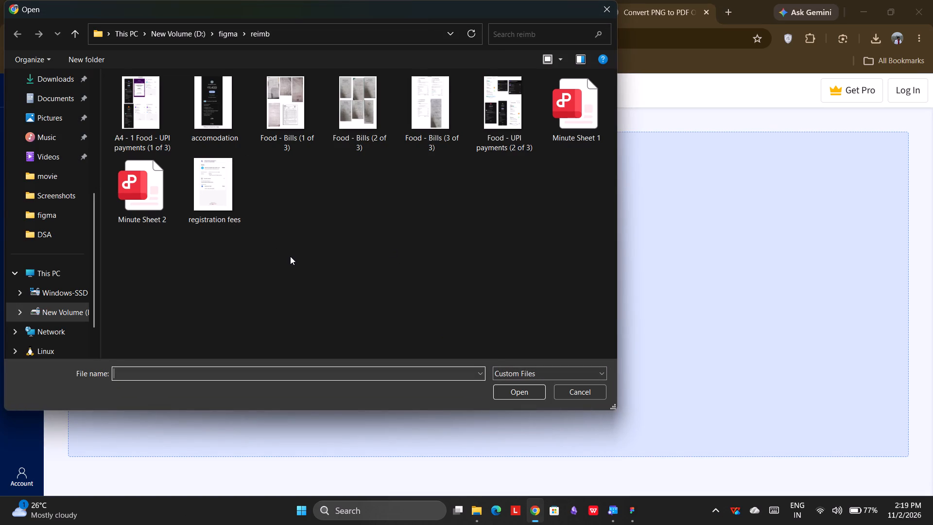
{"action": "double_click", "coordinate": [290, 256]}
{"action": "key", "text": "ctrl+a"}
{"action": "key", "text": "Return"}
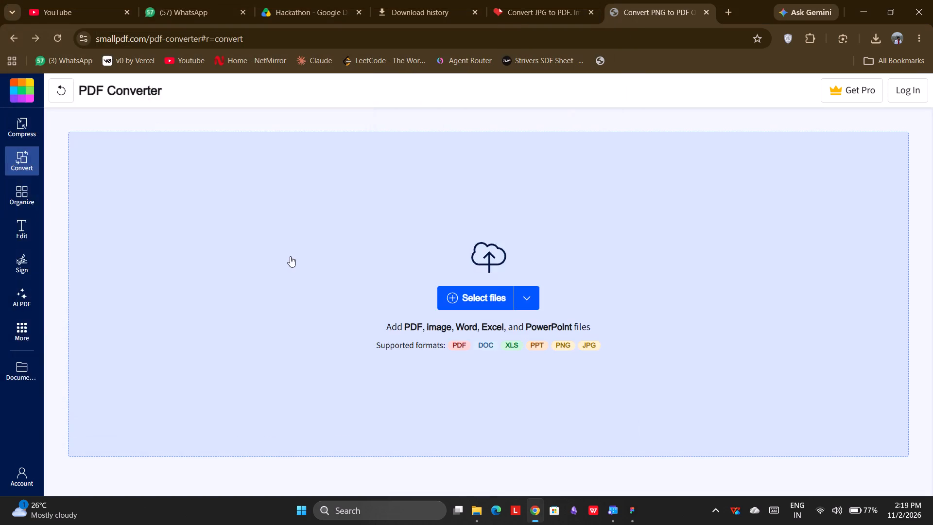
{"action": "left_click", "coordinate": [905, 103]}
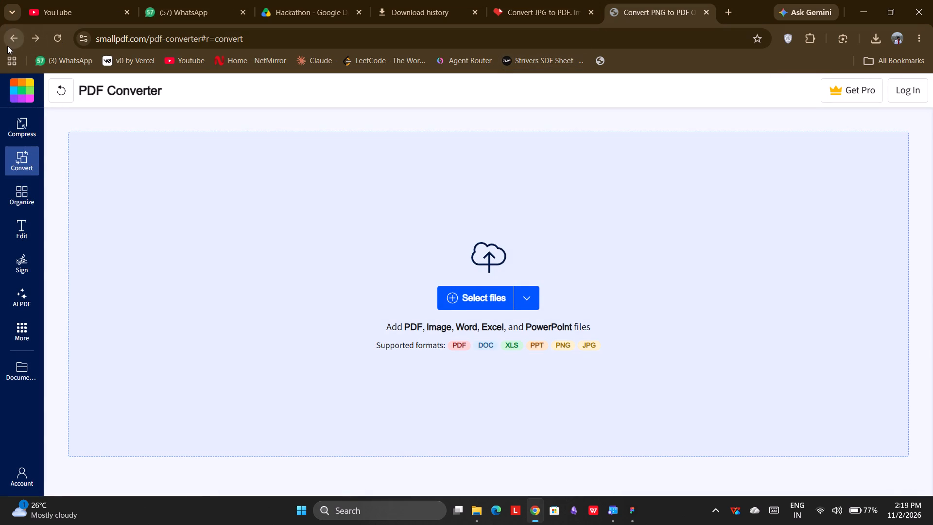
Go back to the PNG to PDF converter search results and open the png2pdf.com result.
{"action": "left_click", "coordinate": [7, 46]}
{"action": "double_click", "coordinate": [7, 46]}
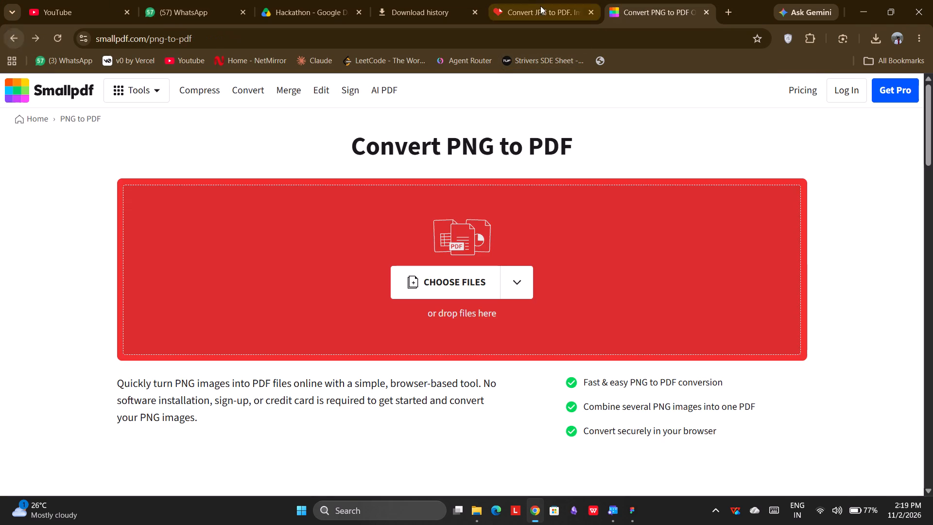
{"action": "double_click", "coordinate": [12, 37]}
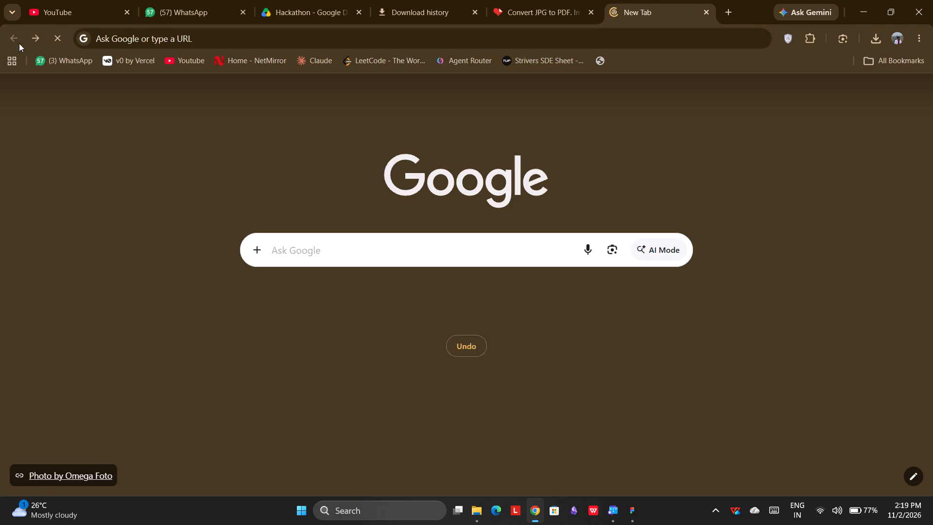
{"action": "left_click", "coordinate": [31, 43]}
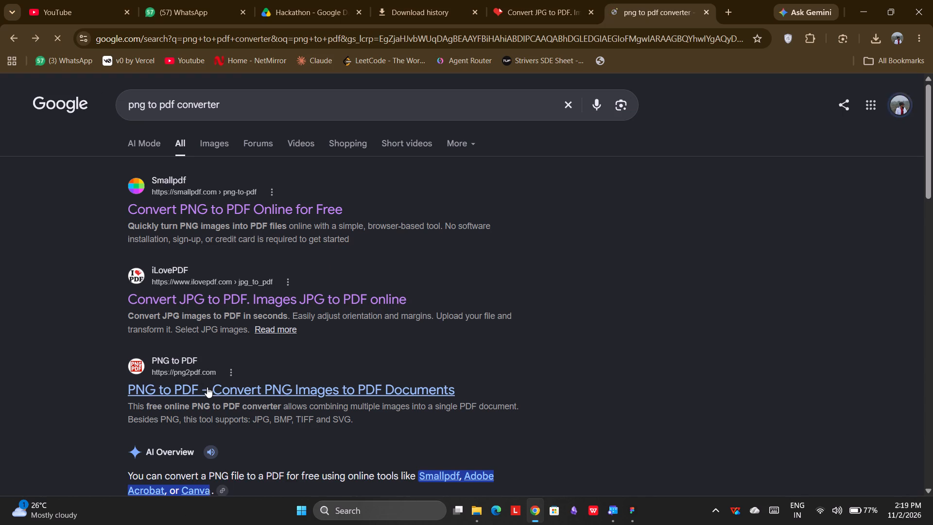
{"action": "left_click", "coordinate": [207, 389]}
Convert all seven proof images in the reimb folder into one merged PDF with iLovePDF's JPG to PDF converter.
{"action": "left_click", "coordinate": [559, 0]}
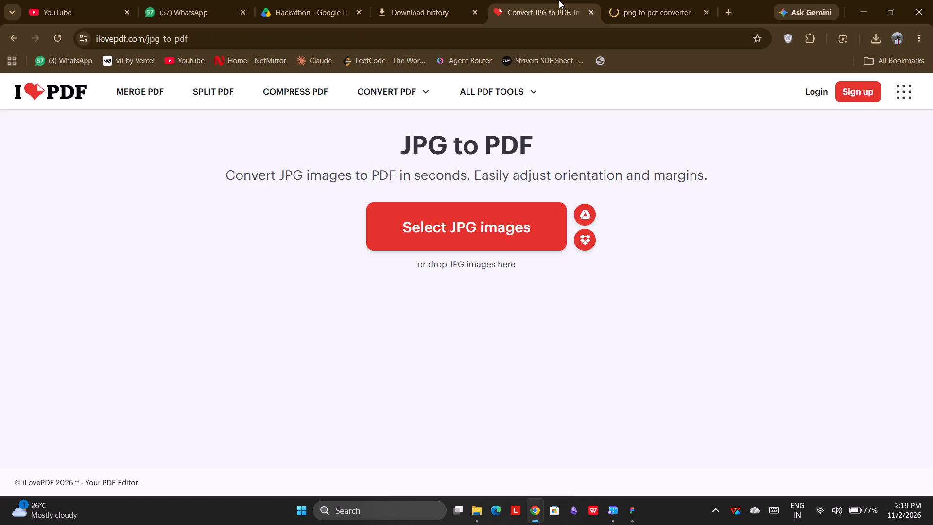
{"action": "left_click", "coordinate": [482, 223]}
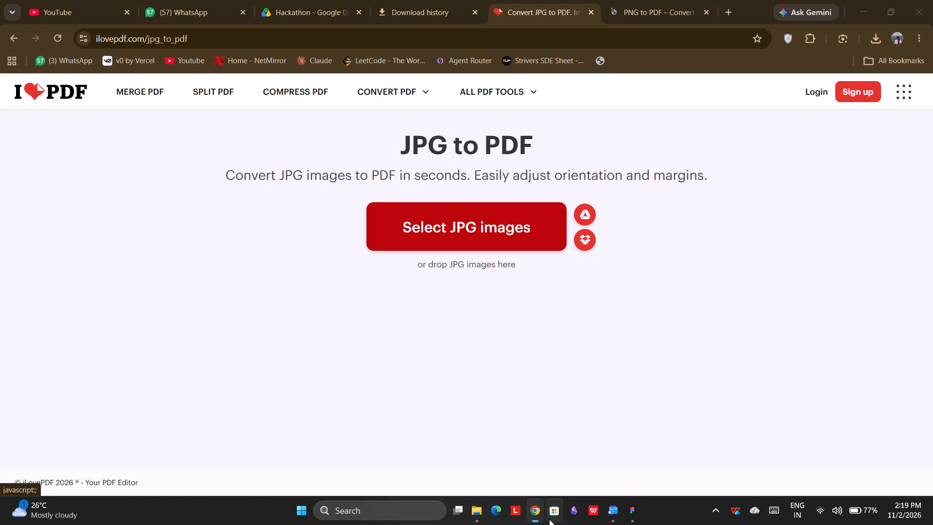
{"action": "left_click", "coordinate": [192, 193]}
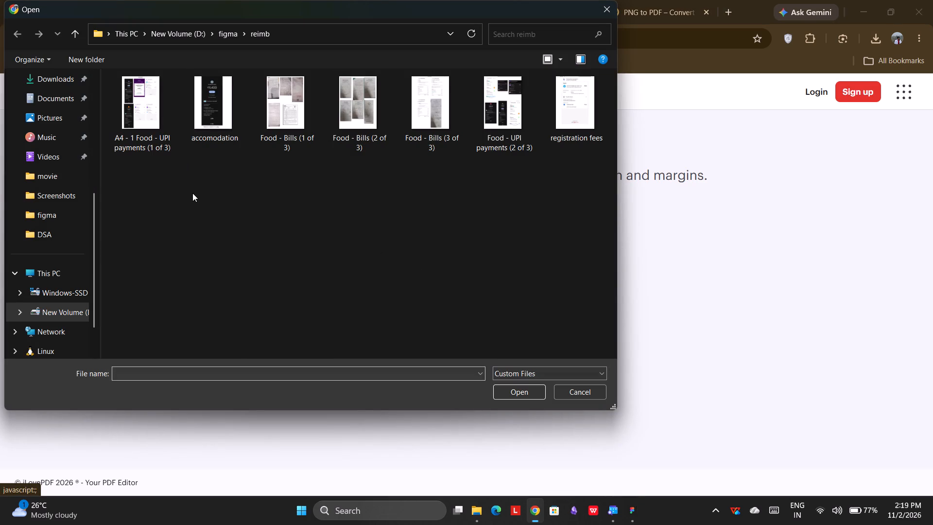
{"action": "key", "text": "ctrl+a"}
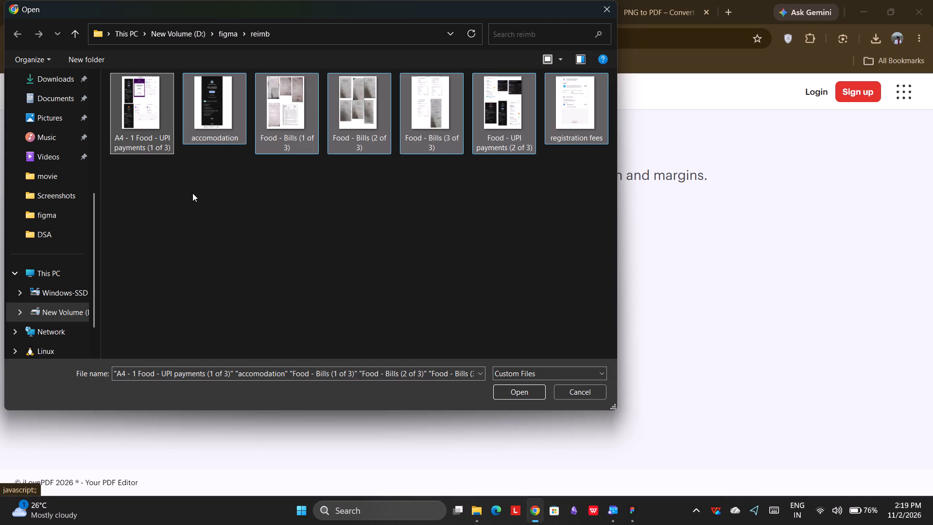
{"action": "key", "text": "Return"}
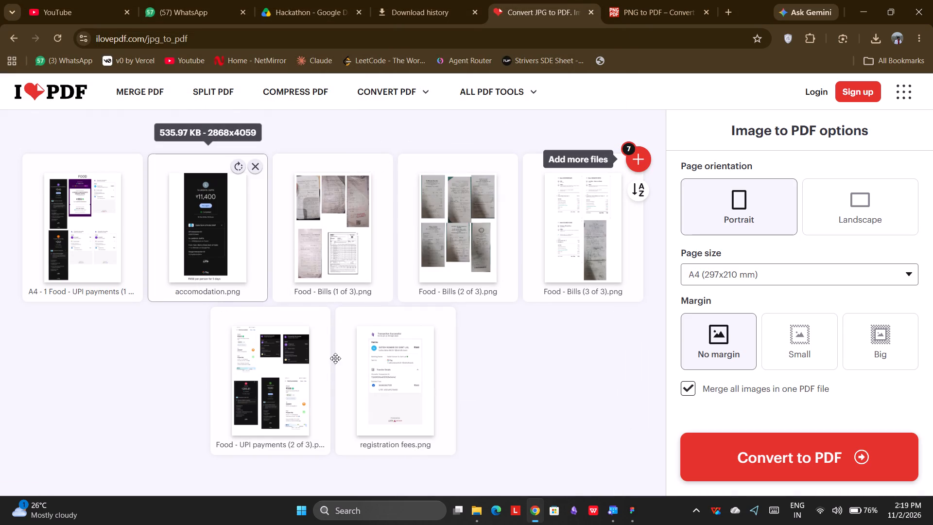
{"action": "left_click", "coordinate": [740, 451]}
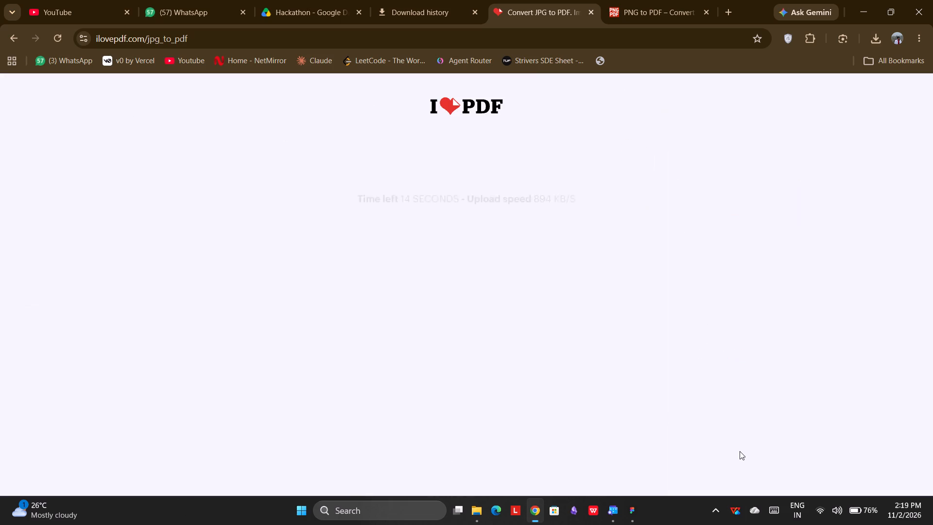
Switch to Figma, deselect the frames and examine the expense table on Minute Sheet 2.
{"action": "left_click", "coordinate": [631, 518]}
{"action": "scroll", "coordinate": [368, 321], "scroll_direction": "right", "scroll_amount": 3}
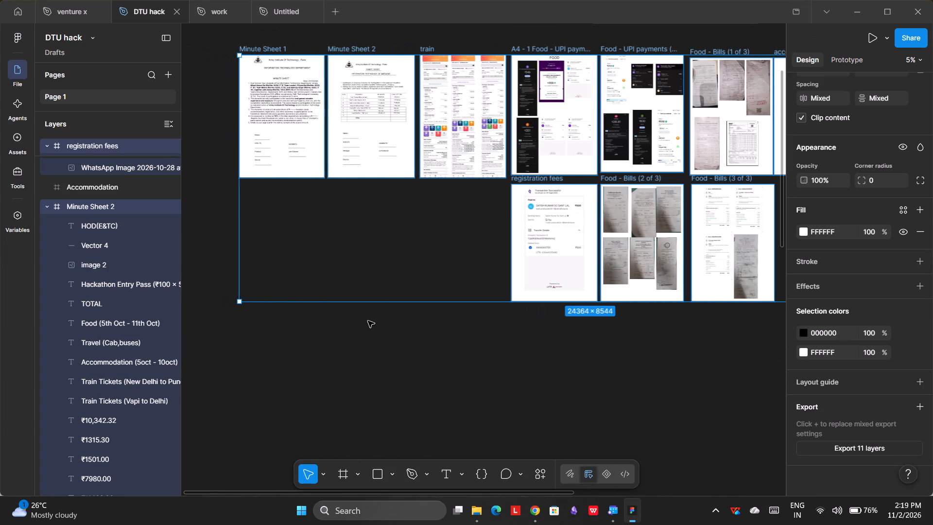
{"action": "left_click", "coordinate": [365, 185]}
{"action": "left_click", "coordinate": [365, 185]}
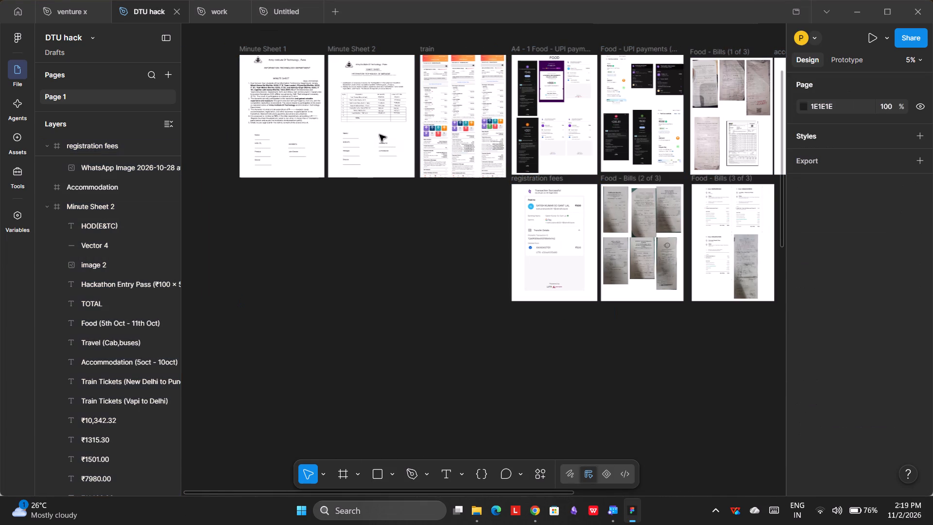
{"action": "scroll", "coordinate": [380, 135], "scroll_direction": "up", "scroll_amount": 2}
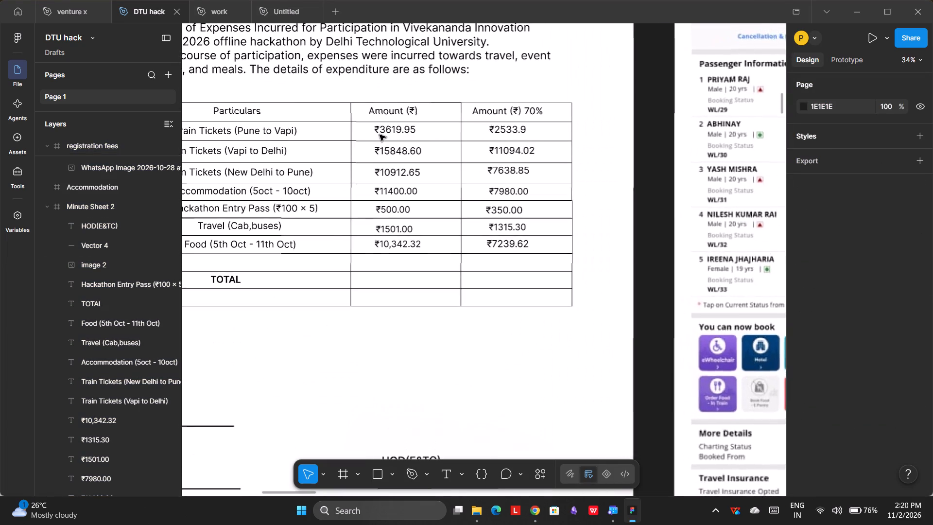
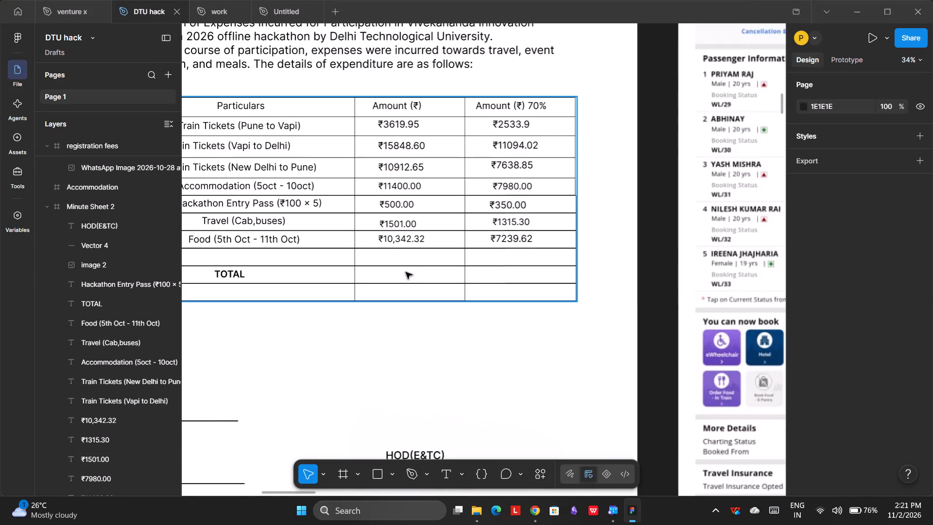
Duplicate the food amount ₹10,342.32 on Minute Sheet 2 and place the copy in the TOTAL row's Amount column.
{"action": "left_click", "coordinate": [400, 232]}
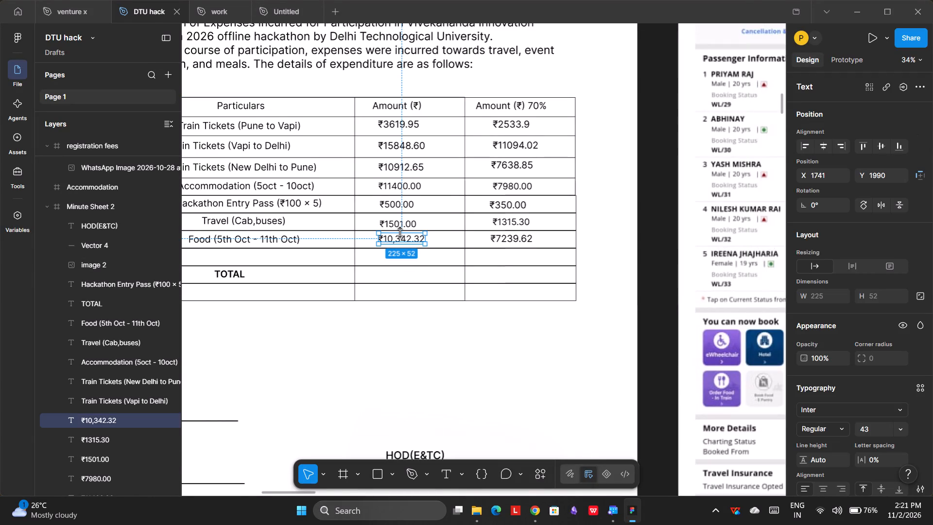
{"action": "key", "text": "ctrl+c"}
{"action": "key", "text": "ctrl+v"}
{"action": "left_click_drag", "start_coordinate": [401, 237], "coordinate": [401, 262]}
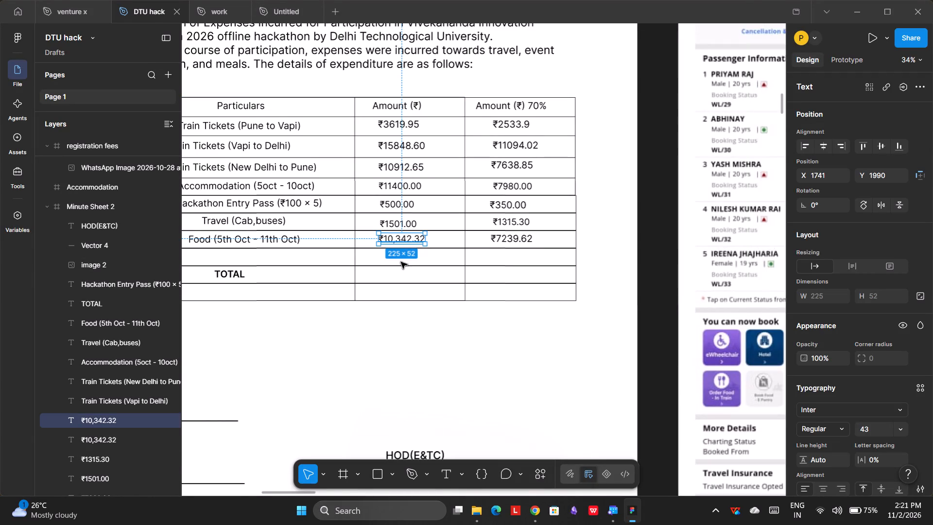
{"action": "left_click_drag", "start_coordinate": [401, 262], "coordinate": [398, 276]}
Change the copied amount in the TOTAL row to ₹54122 and align it with the TOTAL label.
{"action": "left_click", "coordinate": [398, 276]}
{"action": "double_click", "coordinate": [398, 276]}
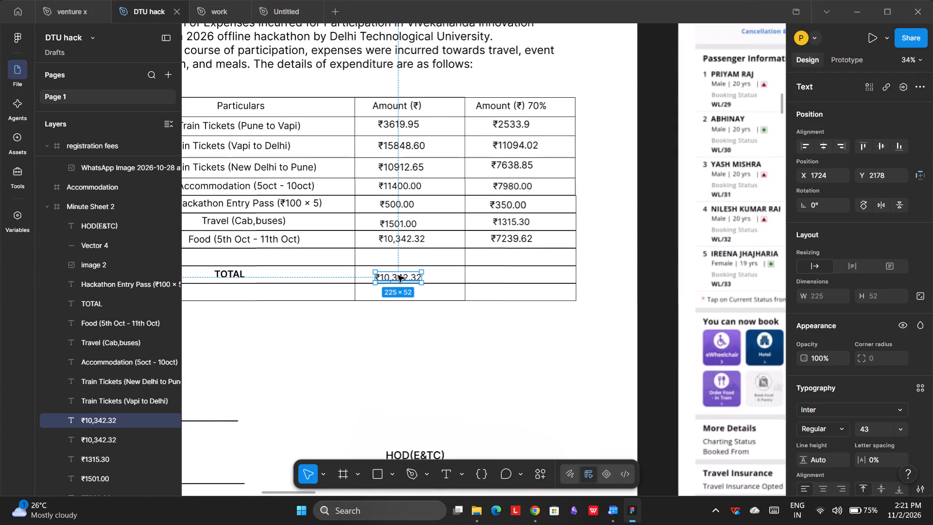
{"action": "double_click", "coordinate": [398, 276]}
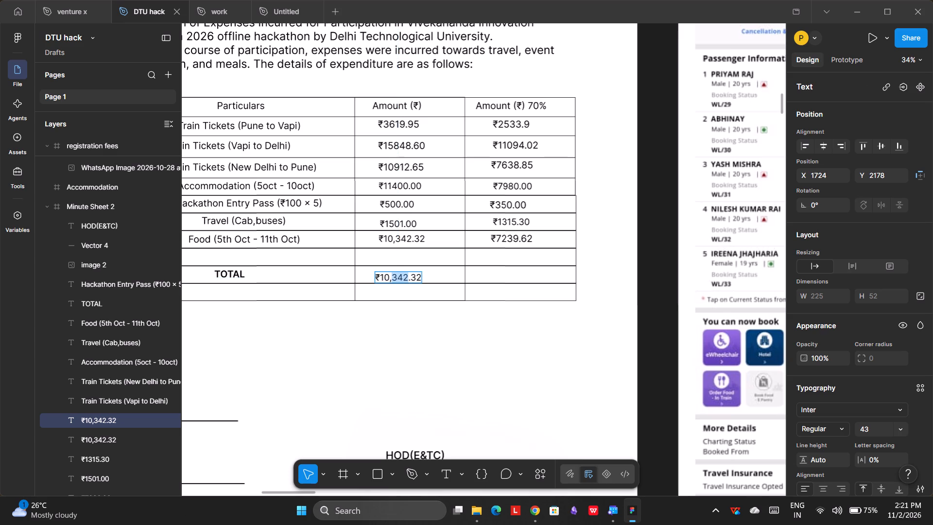
{"action": "key", "text": "BackSpace"}
{"action": "key", "text": "Delete"}
{"action": "key", "text": "Delete"}
{"action": "key", "text": "Delete"}
{"action": "key", "text": "Delete"}
{"action": "key", "text": "BackSpace"}
{"action": "key", "text": "BackSpace"}
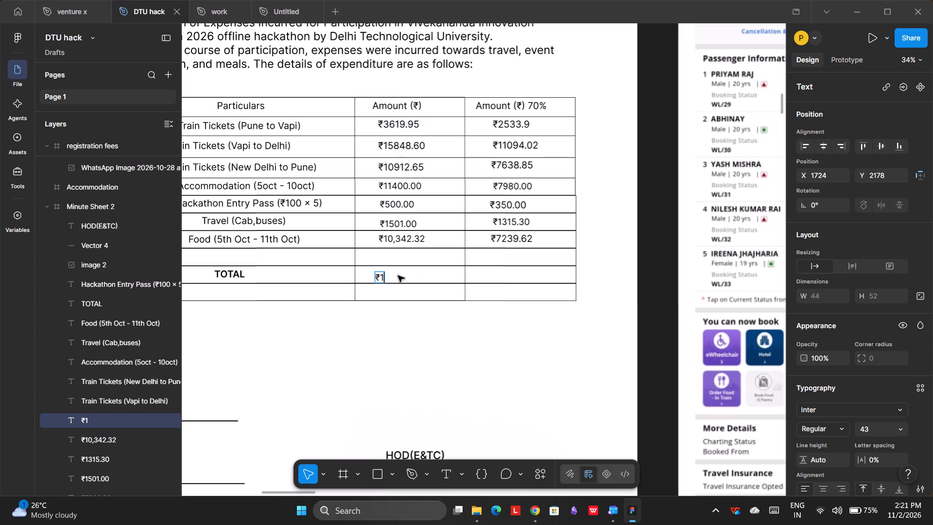
{"action": "key", "text": "BackSpace"}
{"action": "type", "text": "54"}
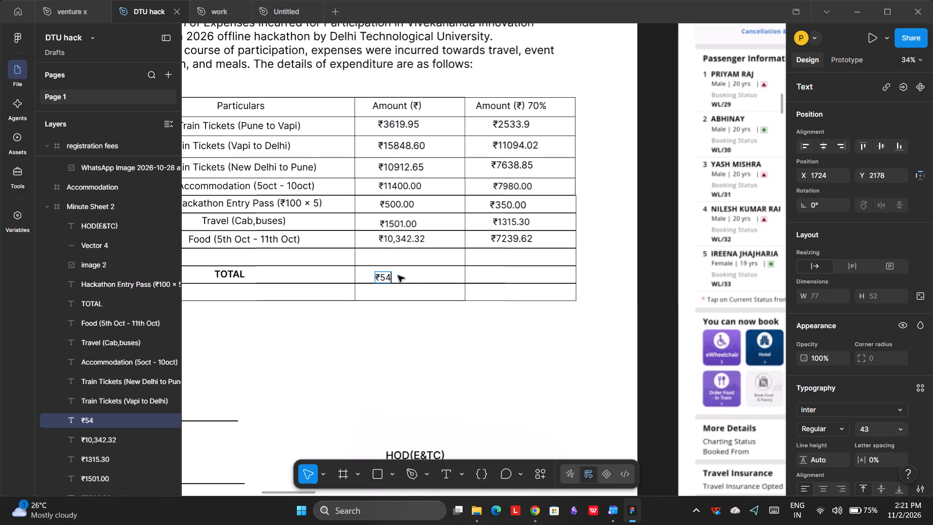
{"action": "type", "text": "122"}
{"action": "left_click", "coordinate": [445, 359]}
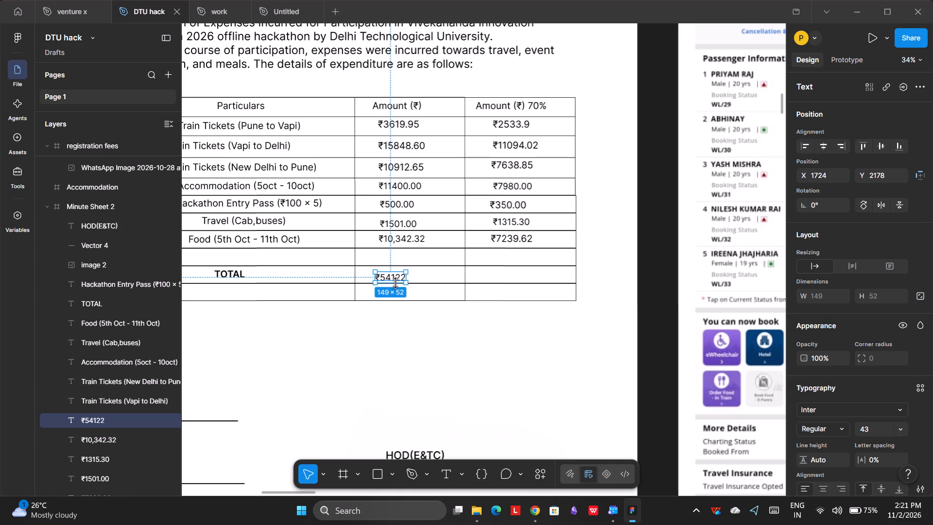
{"action": "left_click_drag", "start_coordinate": [396, 279], "coordinate": [404, 277]}
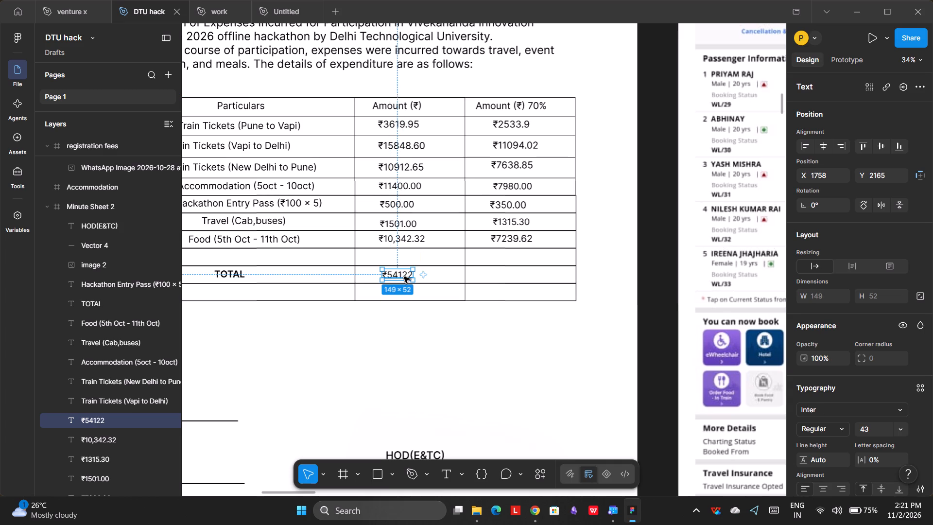
Duplicate the ₹54122 total into the TOTAL row's 70% column and change the copy to ₹37885.
{"action": "key", "text": "ctrl+c"}
{"action": "key", "text": "ctrl+v"}
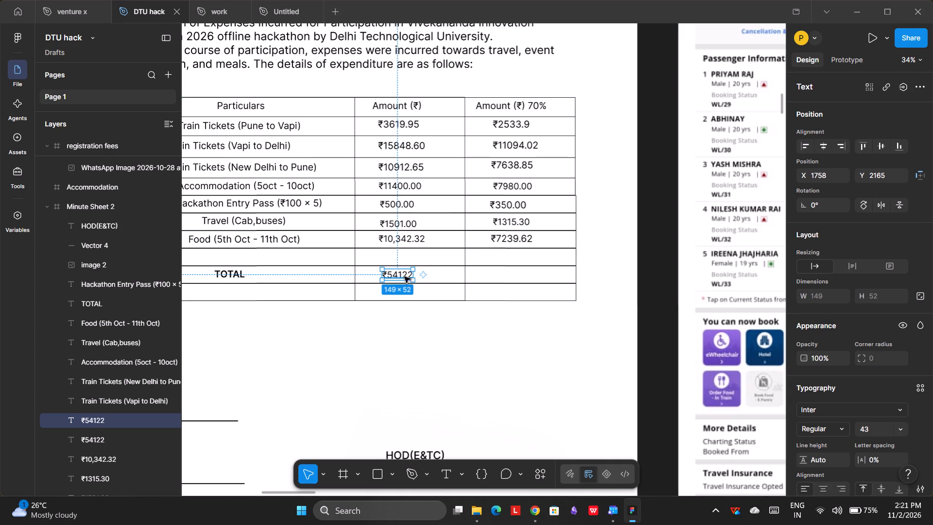
{"action": "left_click_drag", "start_coordinate": [400, 277], "coordinate": [517, 277]}
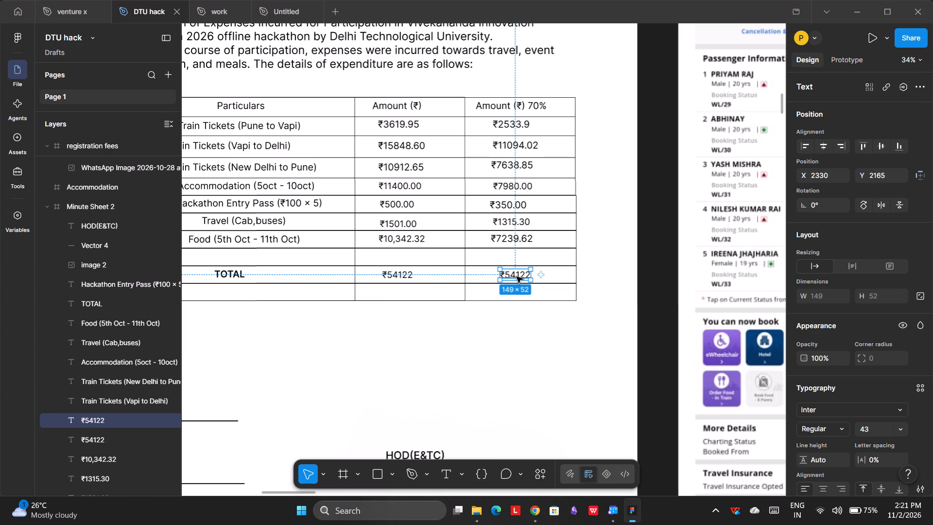
{"action": "double_click", "coordinate": [517, 277]}
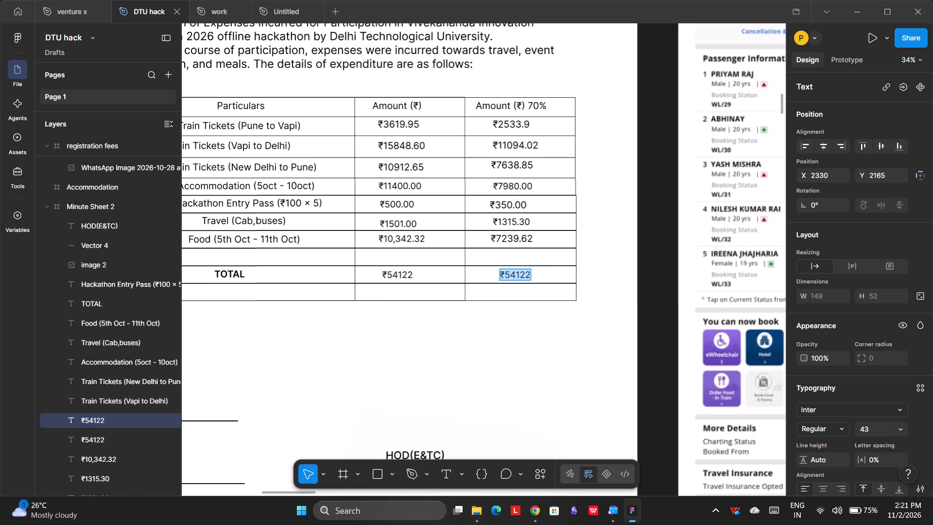
{"action": "left_click", "coordinate": [517, 277]}
{"action": "left_click", "coordinate": [517, 277]}
{"action": "type", "text": "37"}
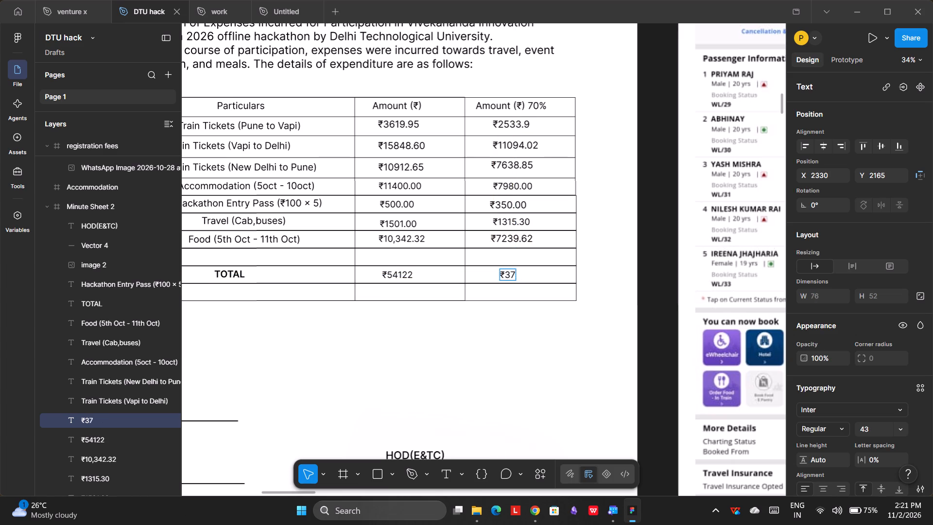
{"action": "key", "text": "8"}
{"action": "type", "text": "85"}
{"action": "left_click", "coordinate": [644, 394]}
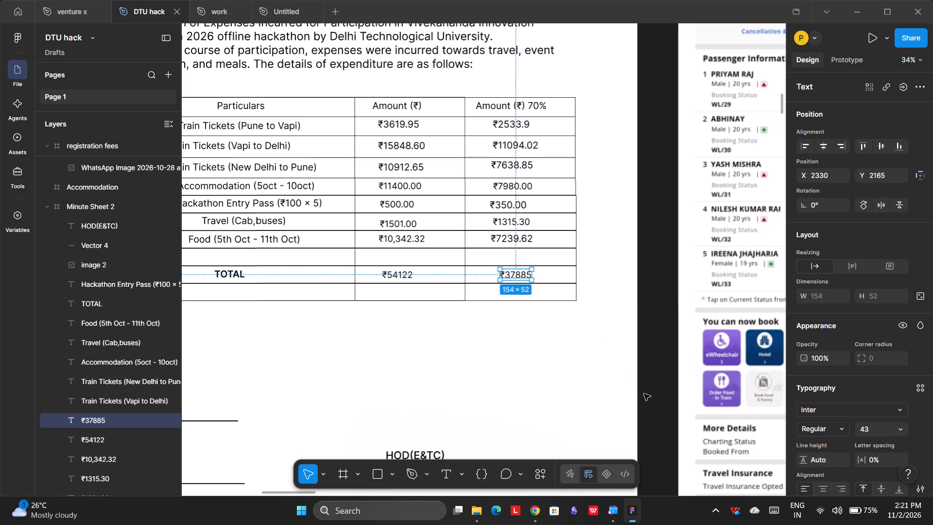
{"action": "left_click", "coordinate": [644, 394]}
Export the Minute Sheet 1 and Minute Sheet 2 frames together as JPEG into the reimb folder inside figma on drive D.
{"action": "scroll", "coordinate": [600, 315], "scroll_direction": "down", "scroll_amount": 1}
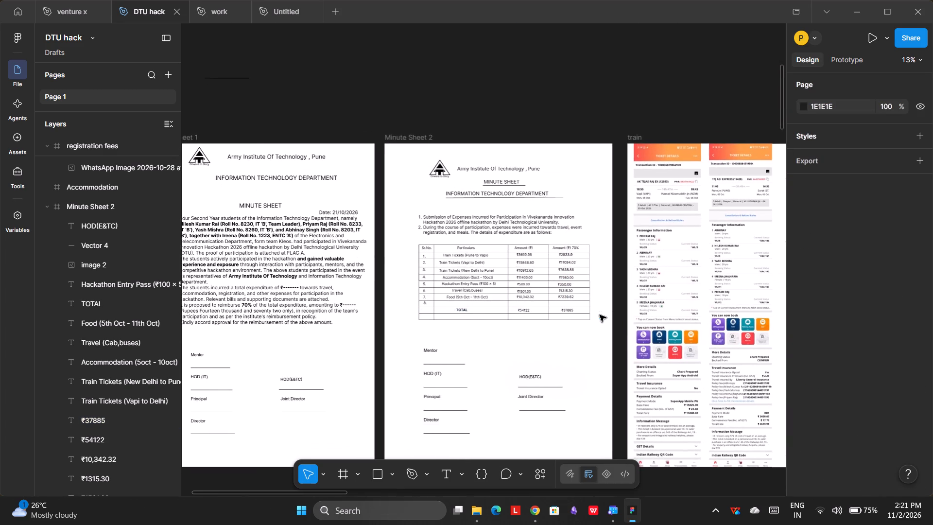
{"action": "scroll", "coordinate": [600, 315], "scroll_direction": "down", "scroll_amount": 1}
{"action": "left_click", "coordinate": [569, 134]}
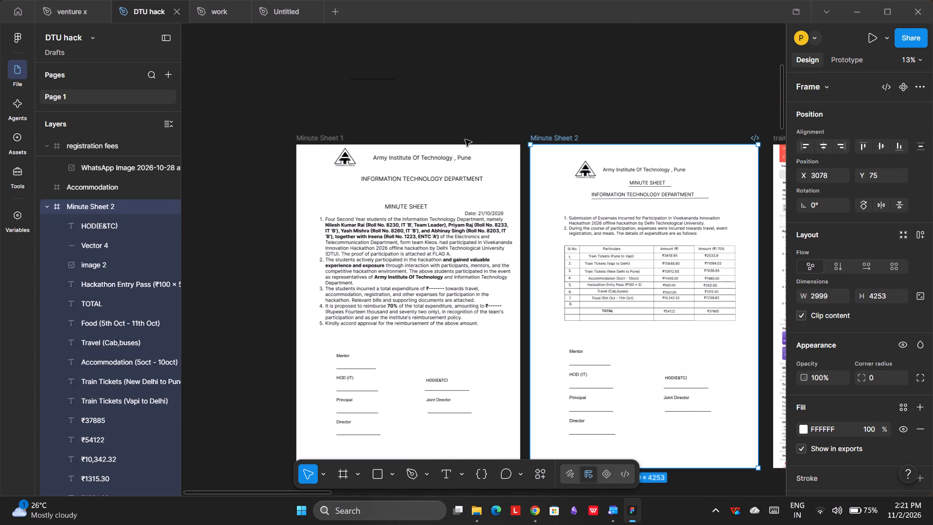
{"action": "left_click", "coordinate": [337, 138], "text": "shift"}
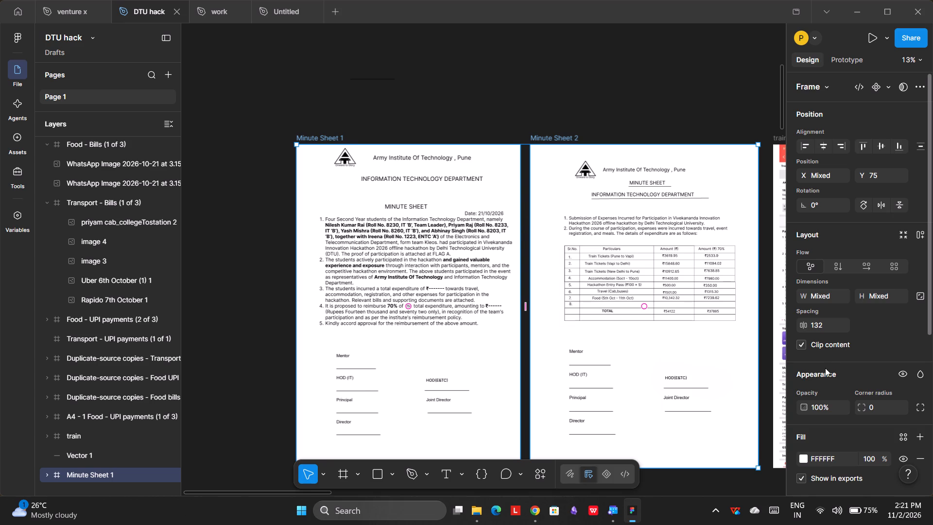
{"action": "scroll", "coordinate": [833, 358], "scroll_direction": "down", "scroll_amount": 6}
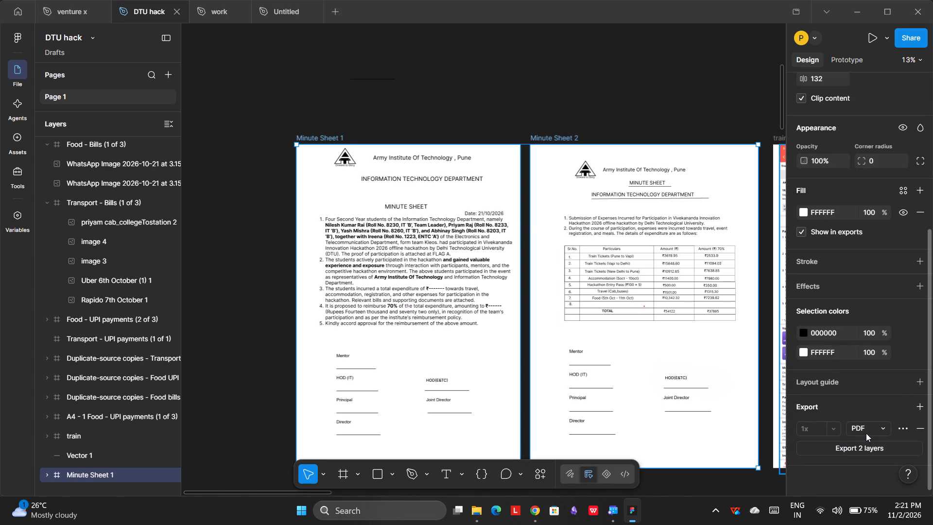
{"action": "left_click", "coordinate": [866, 433]}
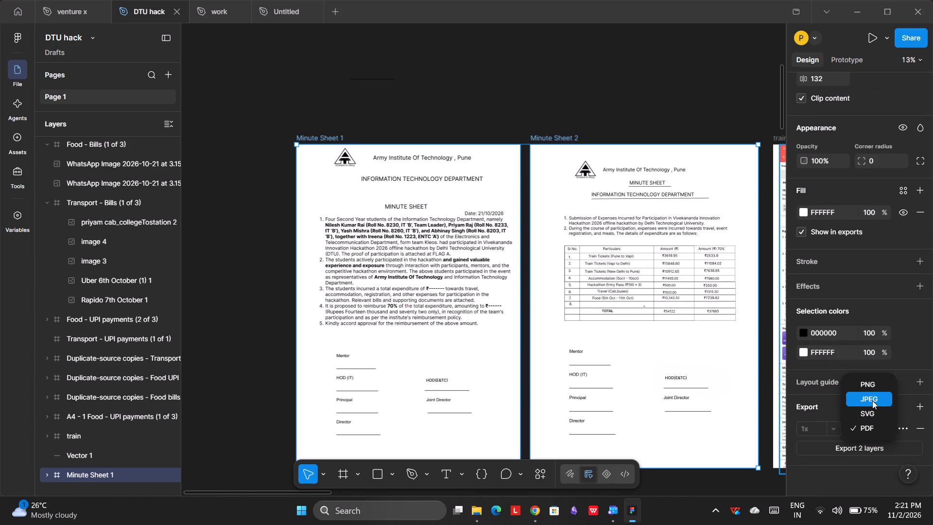
{"action": "left_click", "coordinate": [872, 401]}
{"action": "left_click", "coordinate": [862, 451]}
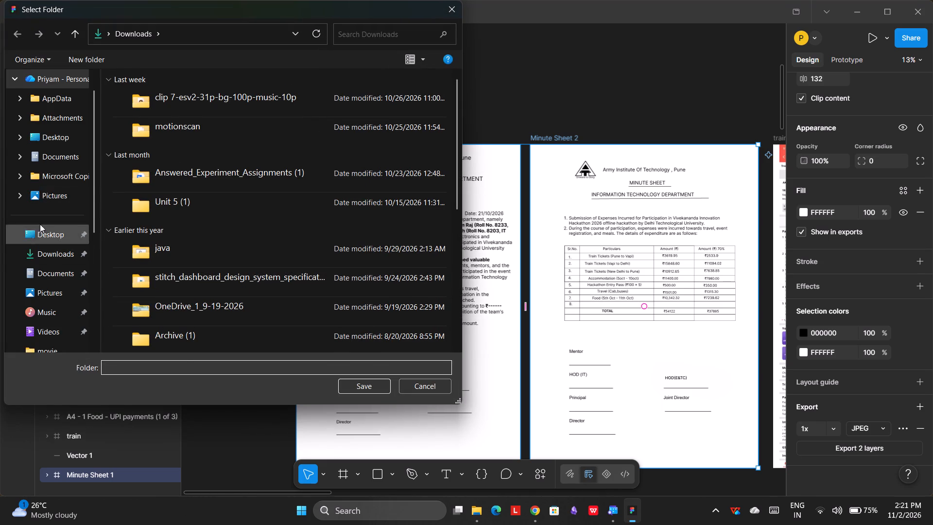
{"action": "scroll", "coordinate": [63, 250], "scroll_direction": "up", "scroll_amount": 3}
{"action": "scroll", "coordinate": [63, 250], "scroll_direction": "down", "scroll_amount": 9}
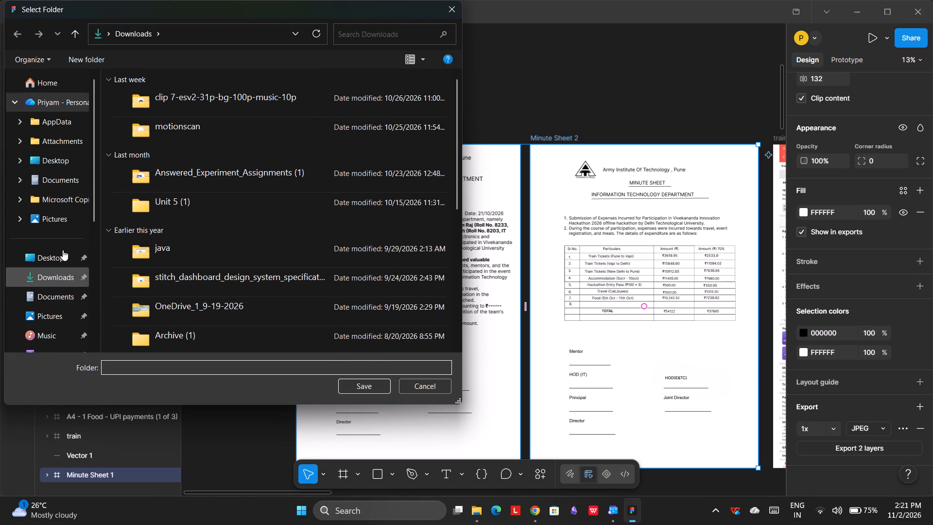
{"action": "scroll", "coordinate": [63, 250], "scroll_direction": "down", "scroll_amount": 5}
{"action": "left_click", "coordinate": [60, 195]}
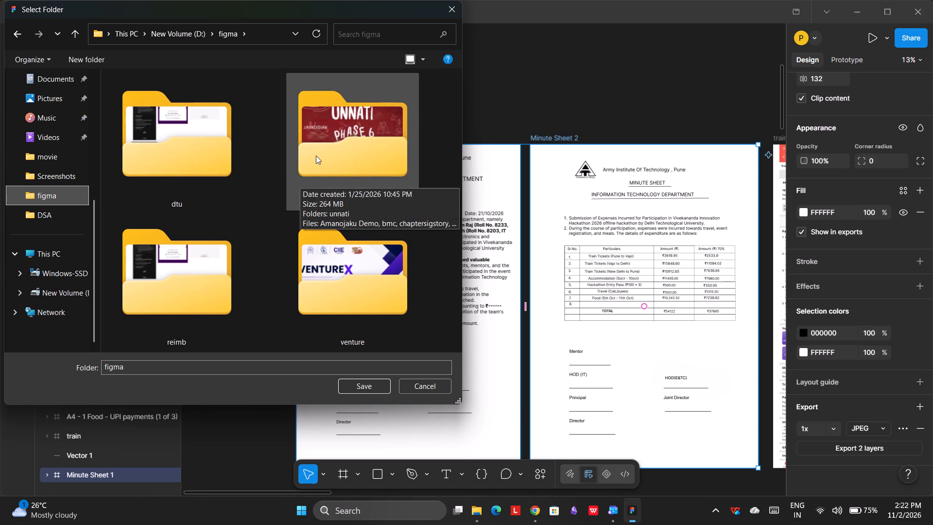
{"action": "double_click", "coordinate": [229, 285]}
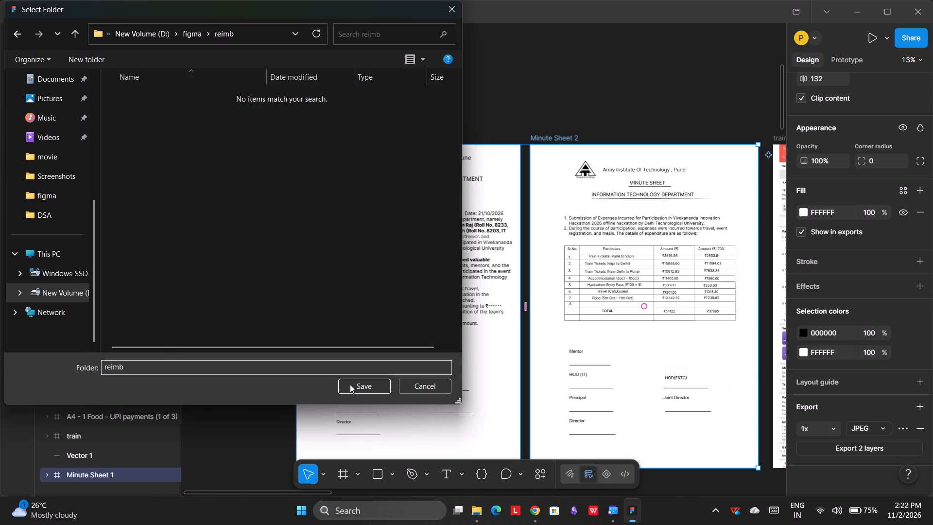
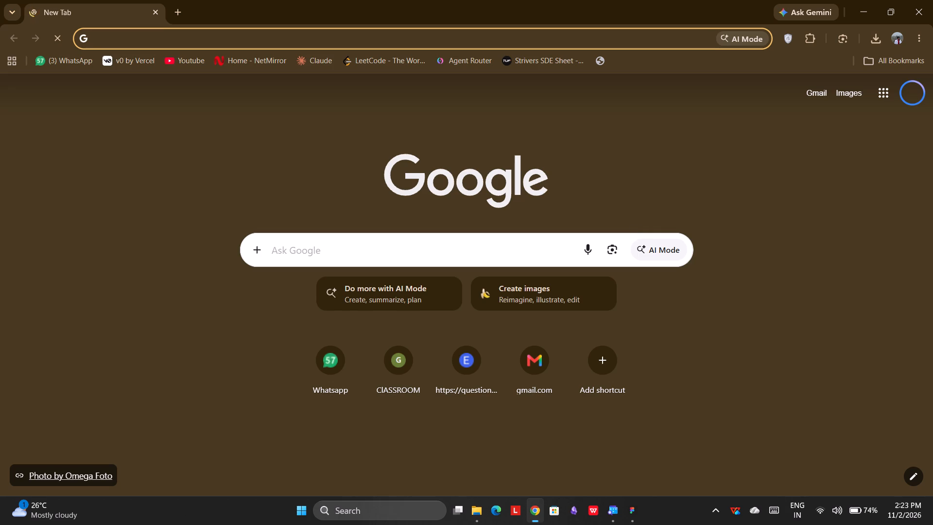
Open WhatsApp Web in Chrome.
{"action": "left_click", "coordinate": [60, 57], "text": "shift"}
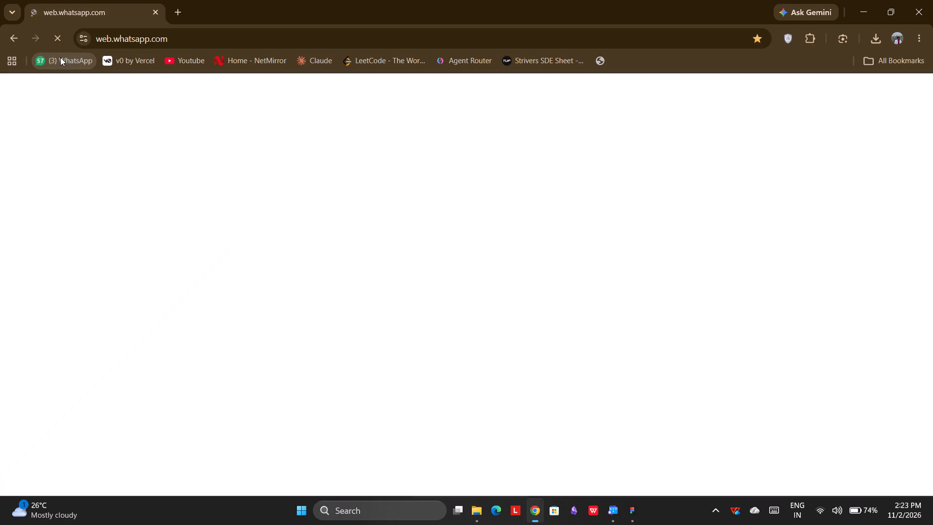